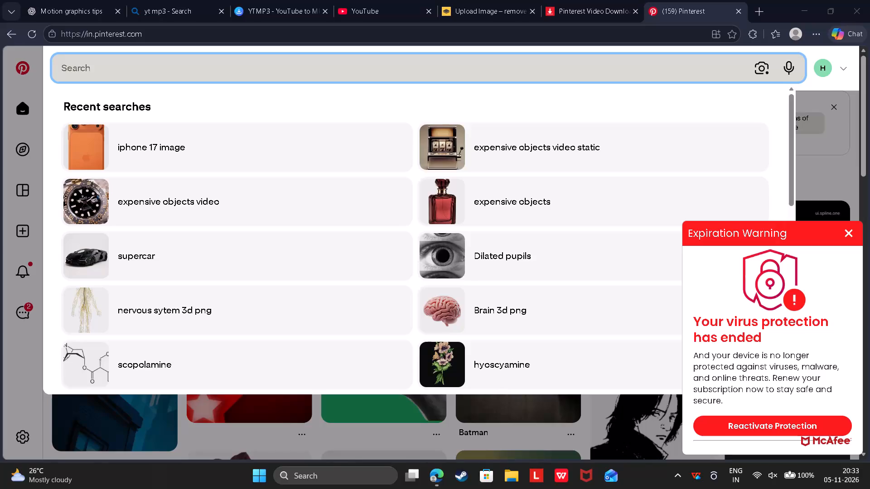
Search Pinterest for "money 3d".
{"action": "left_click", "coordinate": [364, 65]}
{"action": "type", "text": "mon"}
{"action": "type", "text": "ey 3d"}
{"action": "key", "text": "space"}
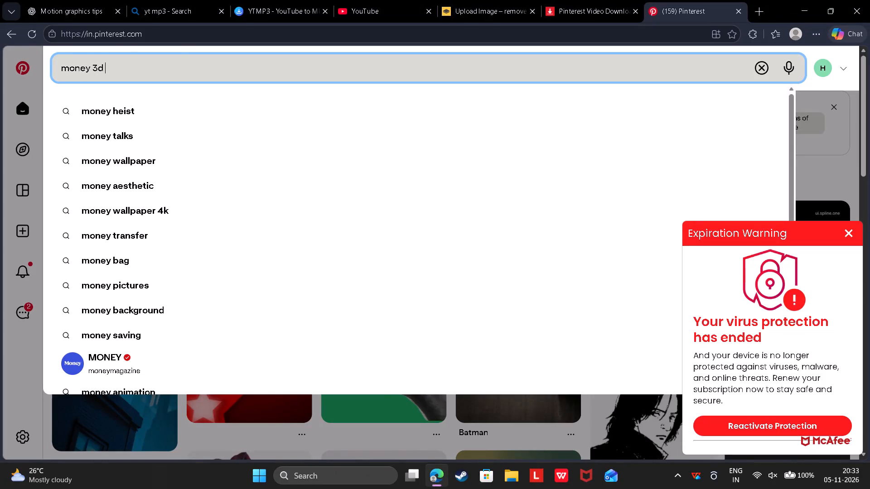
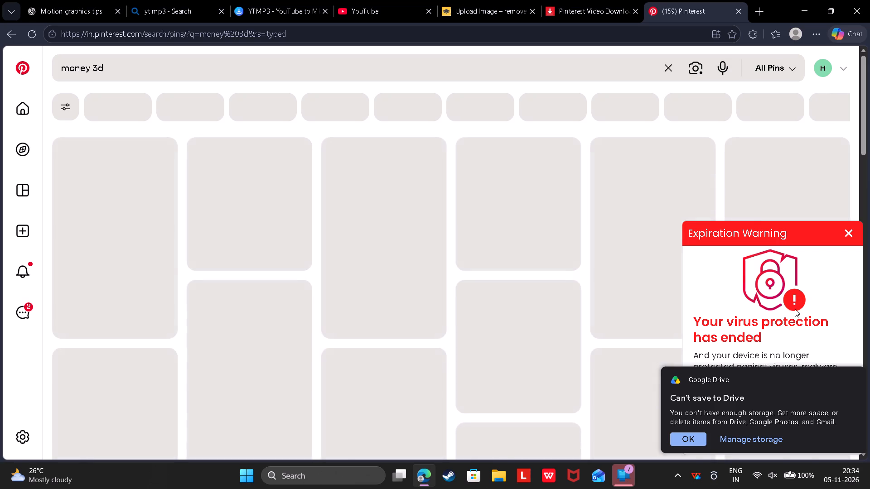
Dismiss the Google Drive storage notification and the McAfee expiration warning.
{"action": "left_click", "coordinate": [692, 447]}
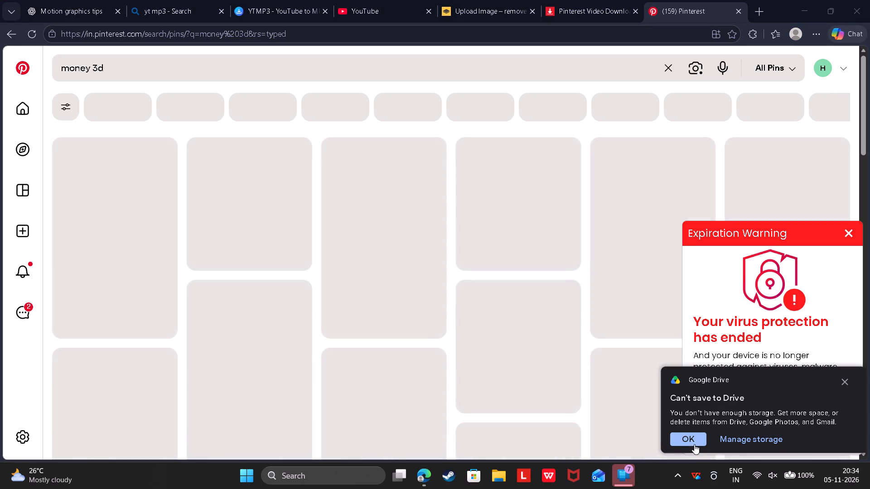
{"action": "left_click", "coordinate": [694, 444]}
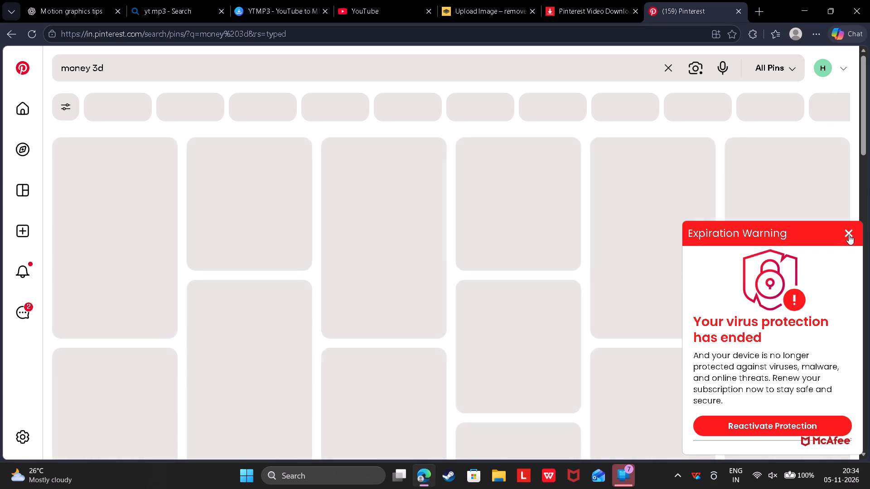
{"action": "left_click", "coordinate": [849, 235]}
Check the computer's Wi-Fi connection in the list of available networks.
{"action": "left_click", "coordinate": [772, 480]}
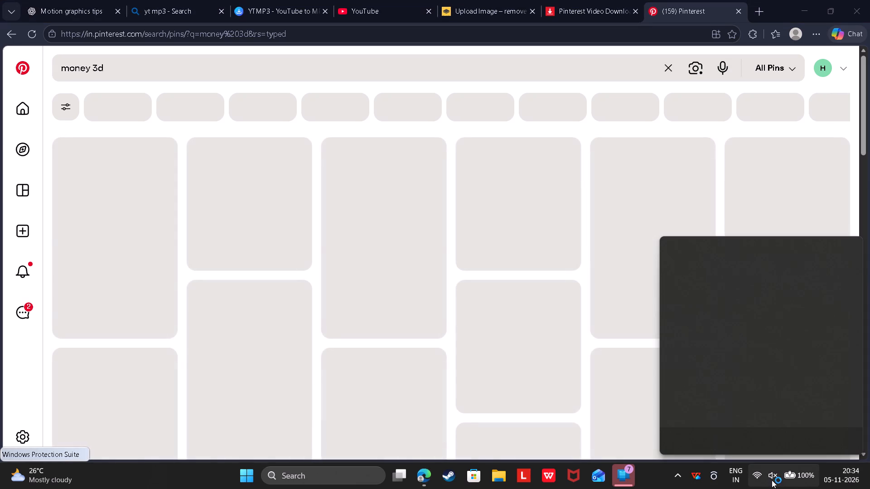
{"action": "left_click", "coordinate": [717, 268]}
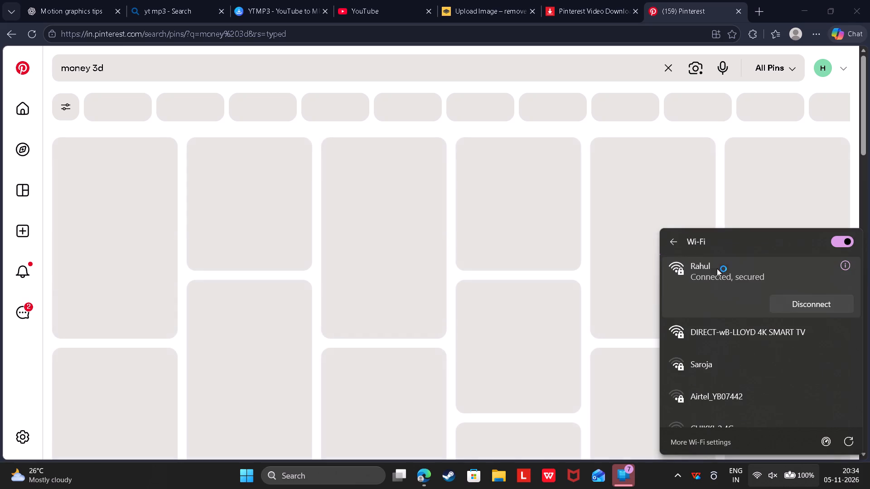
{"action": "left_click", "coordinate": [787, 210]}
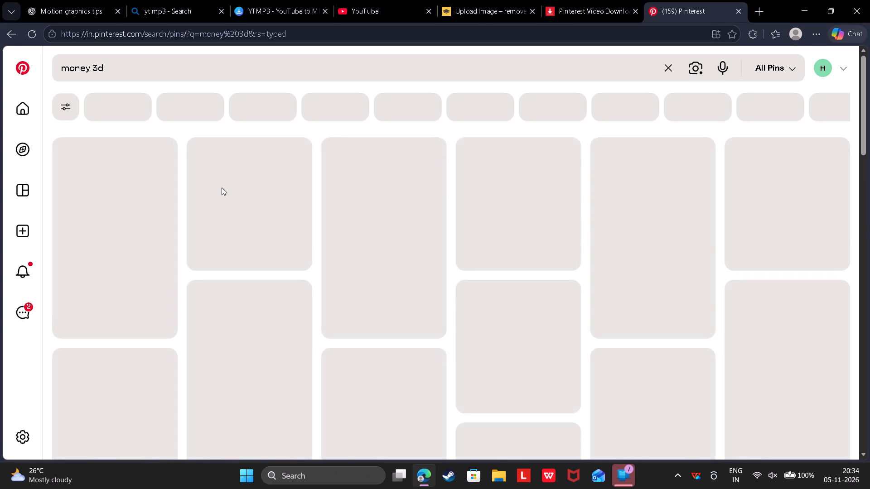
Reload the Pinterest results page for "money 3d".
{"action": "left_click", "coordinate": [28, 32]}
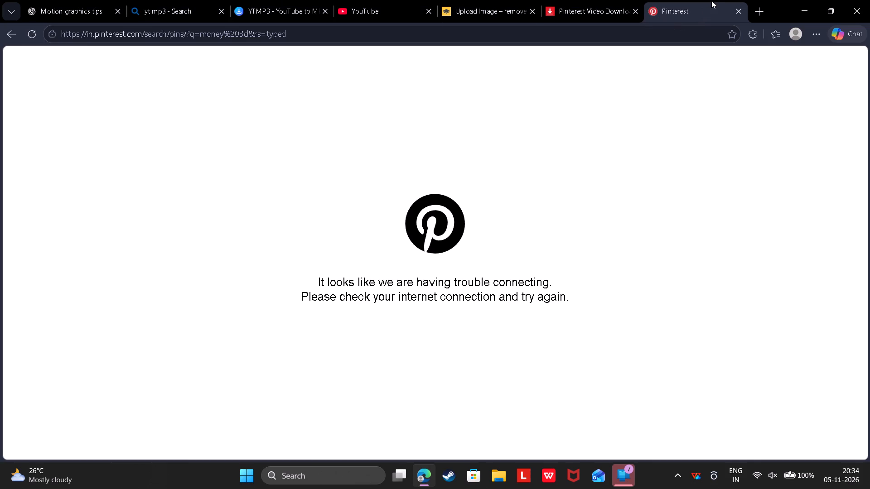
Close the Pinterest search tab.
{"action": "left_click", "coordinate": [738, 12]}
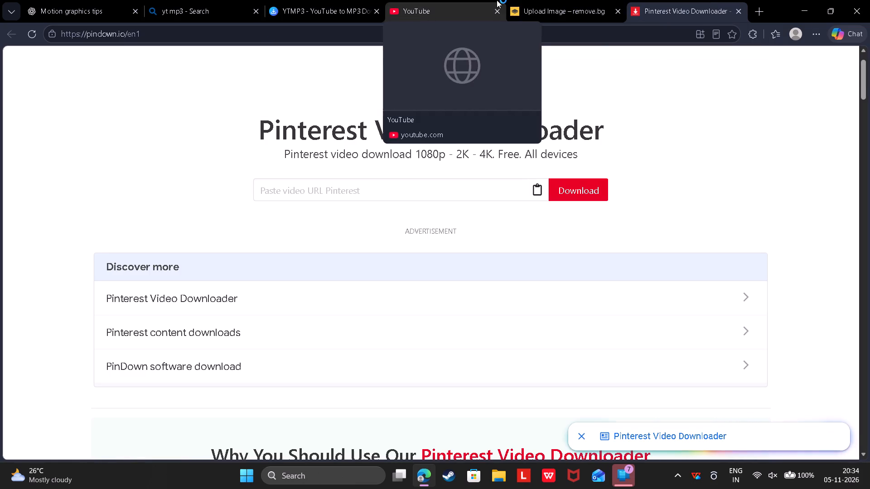
Search the web for "money 3d image" in a new browser tab.
{"action": "left_click", "coordinate": [764, 0]}
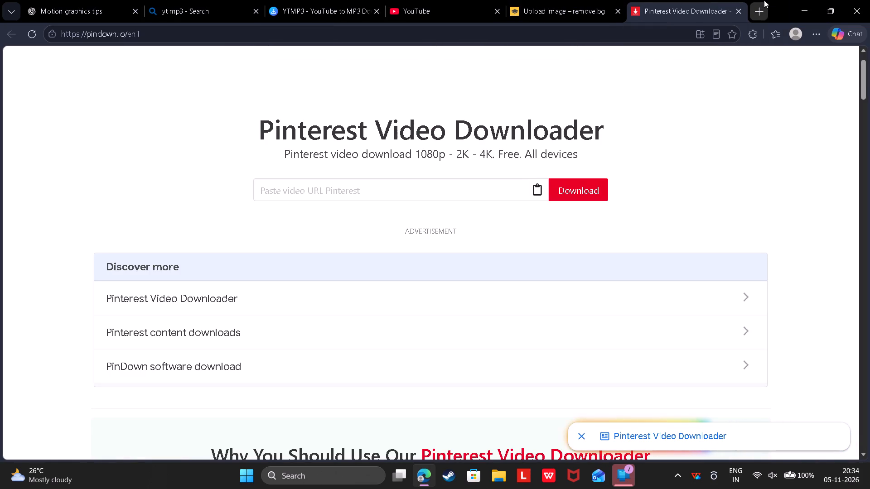
{"action": "type", "text": "mo"}
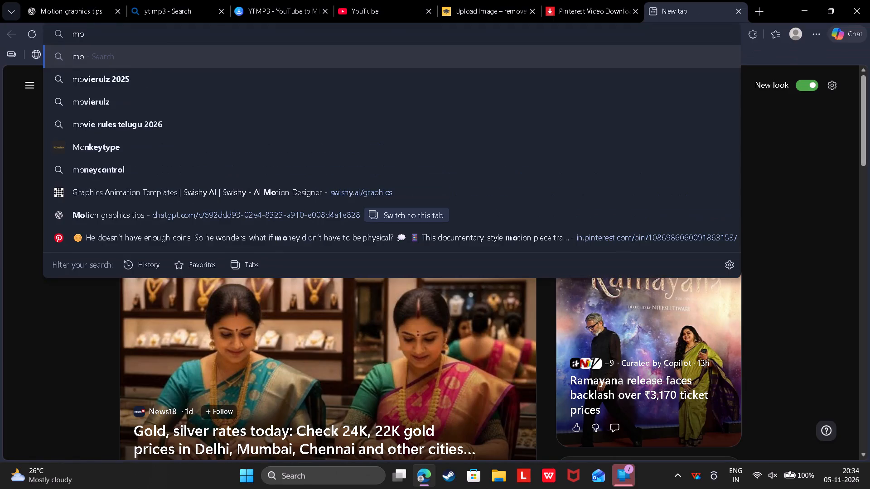
{"action": "type", "text": "ney"}
{"action": "key", "text": "space"}
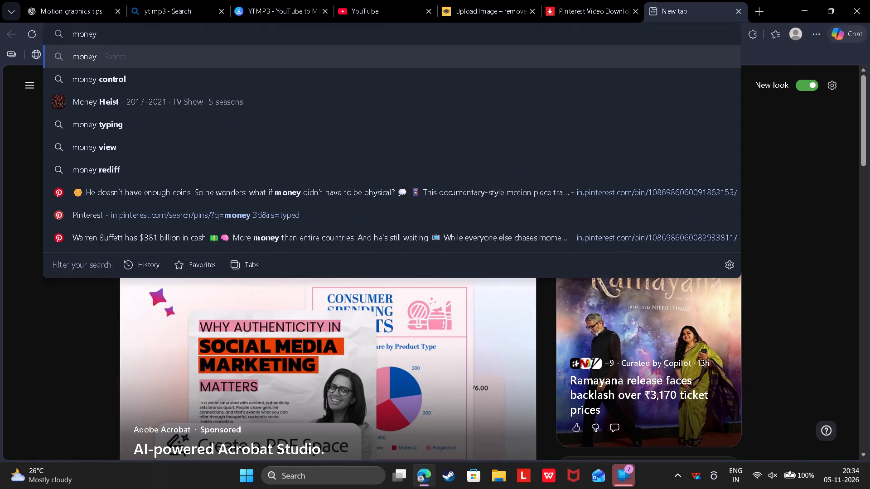
{"action": "type", "text": "3d image"}
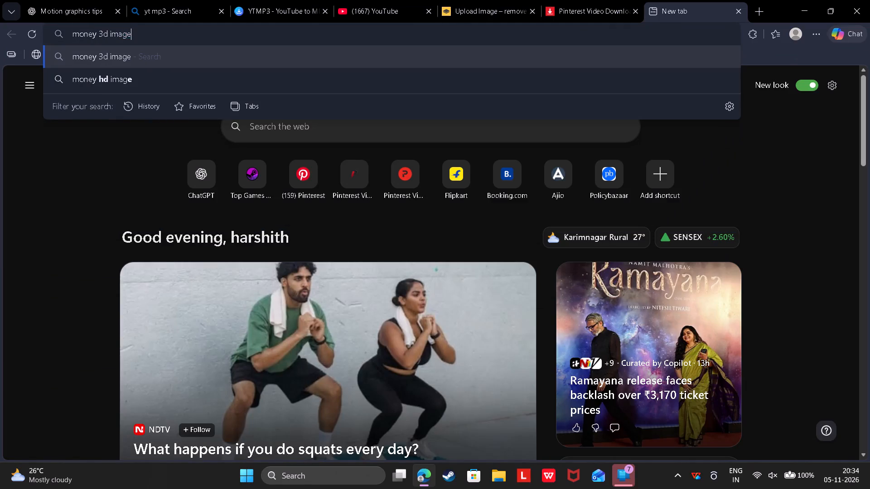
{"action": "key", "text": "Return"}
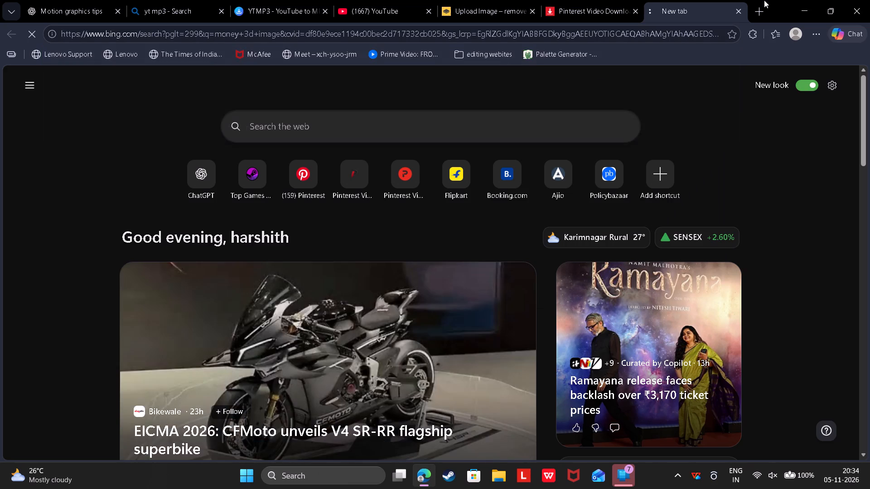
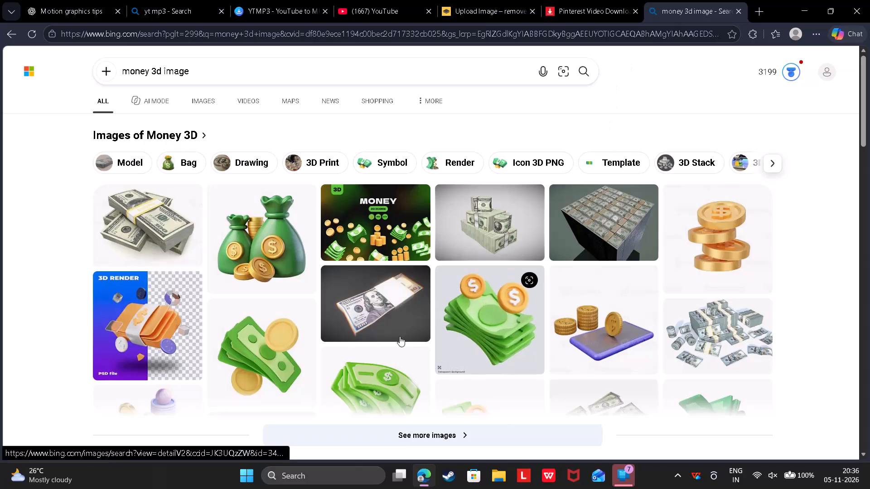
Search Windows for "wh" and launch the top matching app.
{"action": "left_click", "coordinate": [300, 471]}
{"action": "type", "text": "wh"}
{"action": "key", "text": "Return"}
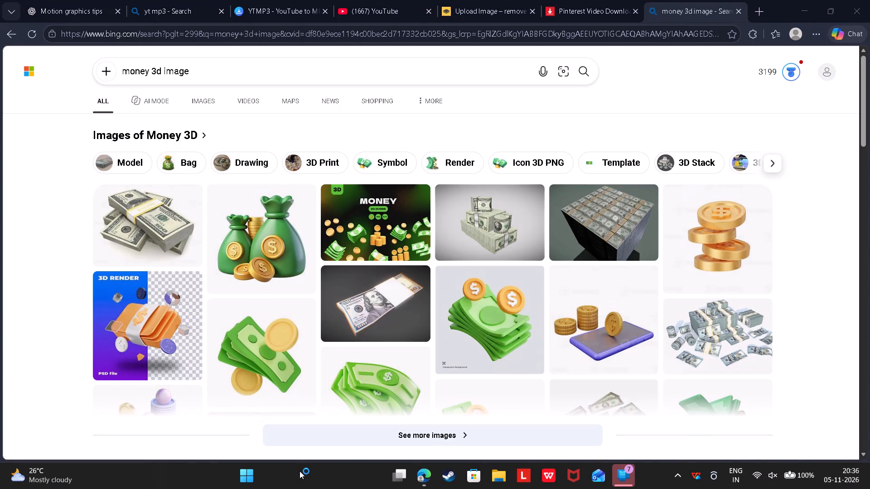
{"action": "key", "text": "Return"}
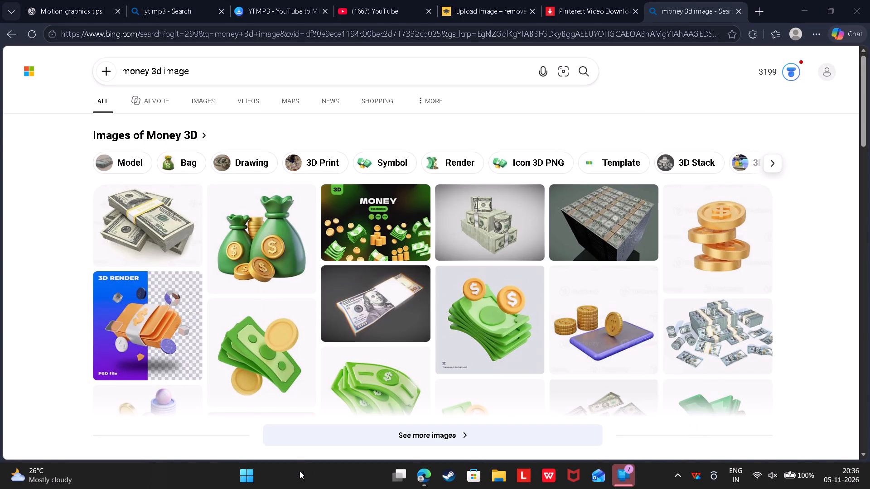
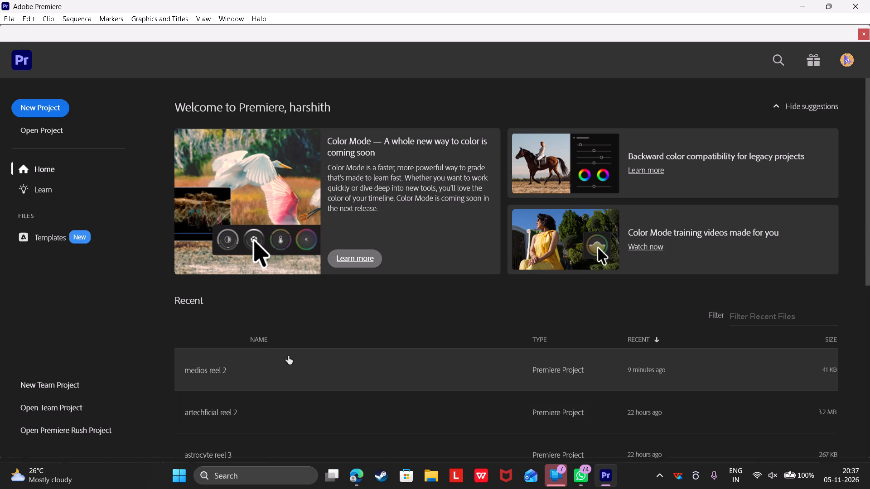
In Adobe Premiere, open the recent project "medios reel 2".
{"action": "left_click", "coordinate": [267, 368]}
{"action": "left_click", "coordinate": [267, 368]}
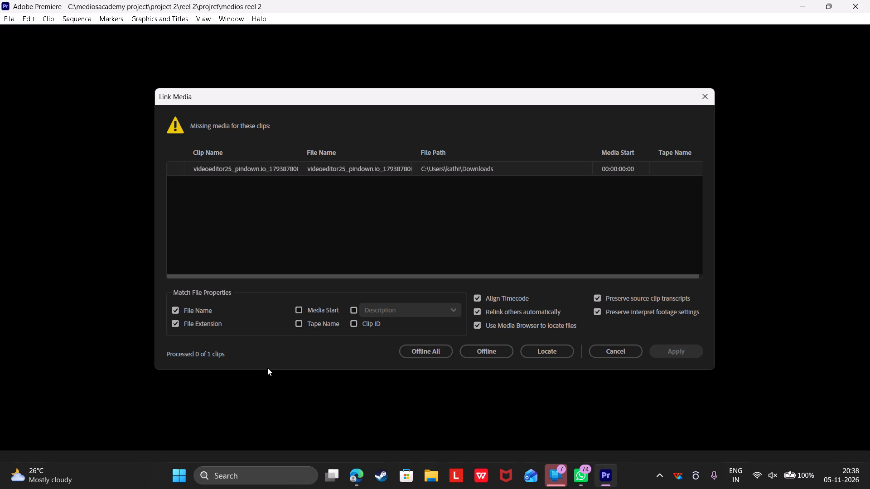
In Adobe Premiere, dismiss the Link Media request without relinking the missing clip.
{"action": "left_click", "coordinate": [616, 350]}
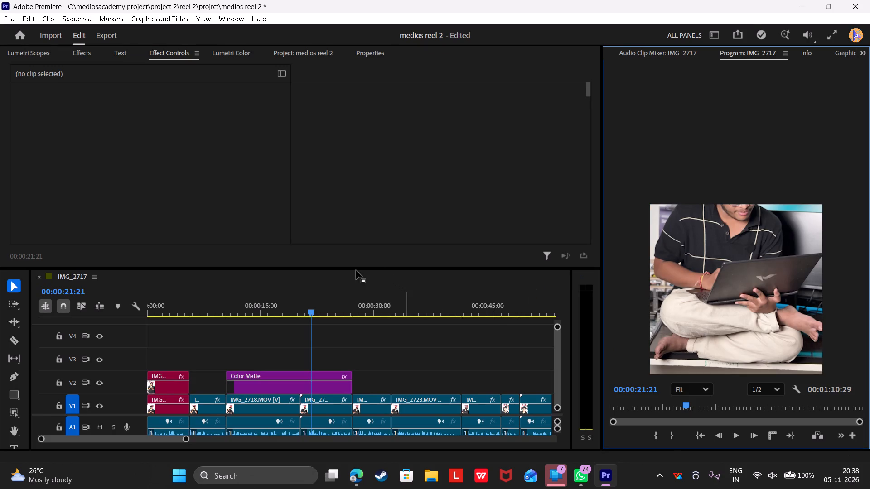
Delete the two stacked clip.png phone images on V3 and V4 around 00:01:09 in the IMG_2717 sequence.
{"action": "left_click_drag", "start_coordinate": [349, 267], "coordinate": [338, 223]}
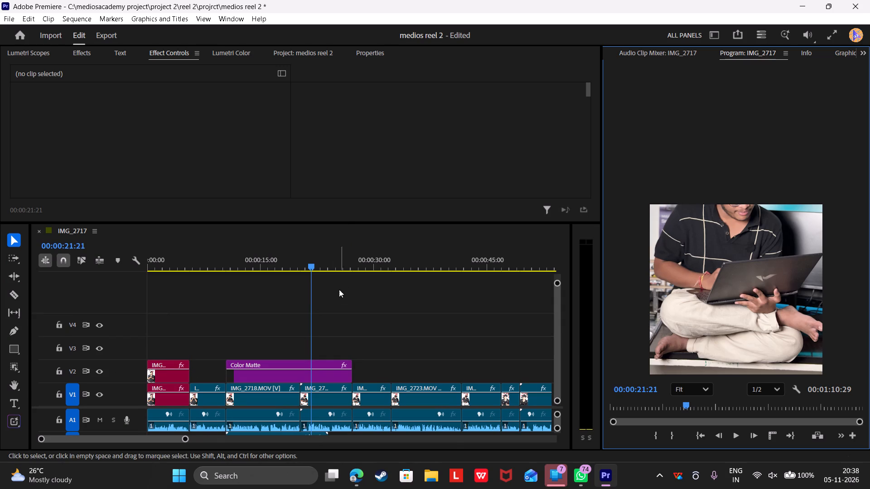
{"action": "left_click", "coordinate": [316, 267]}
{"action": "left_click_drag", "start_coordinate": [316, 267], "coordinate": [251, 349]}
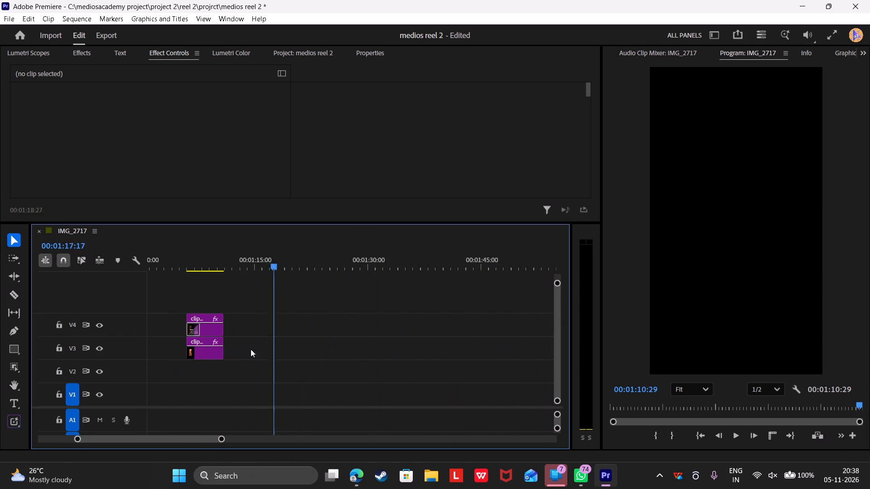
{"action": "left_click_drag", "start_coordinate": [251, 349], "coordinate": [212, 352]}
{"action": "left_click_drag", "start_coordinate": [249, 317], "coordinate": [208, 348]}
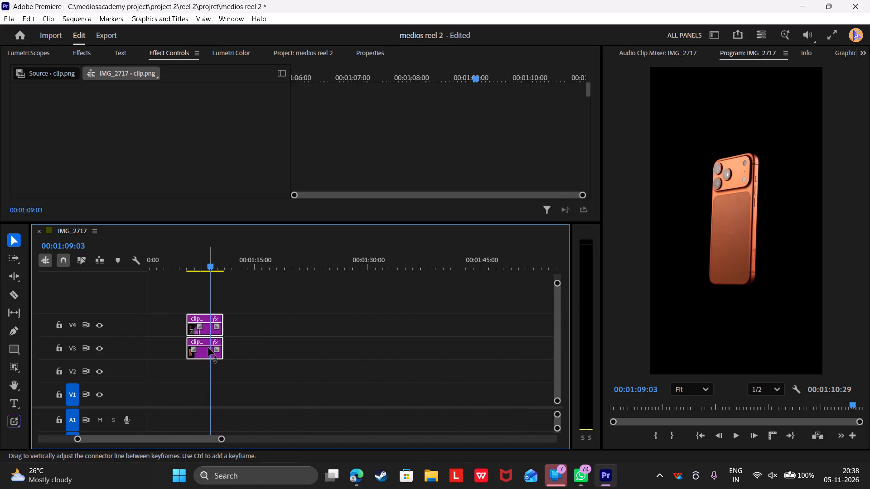
{"action": "key", "text": "Delete"}
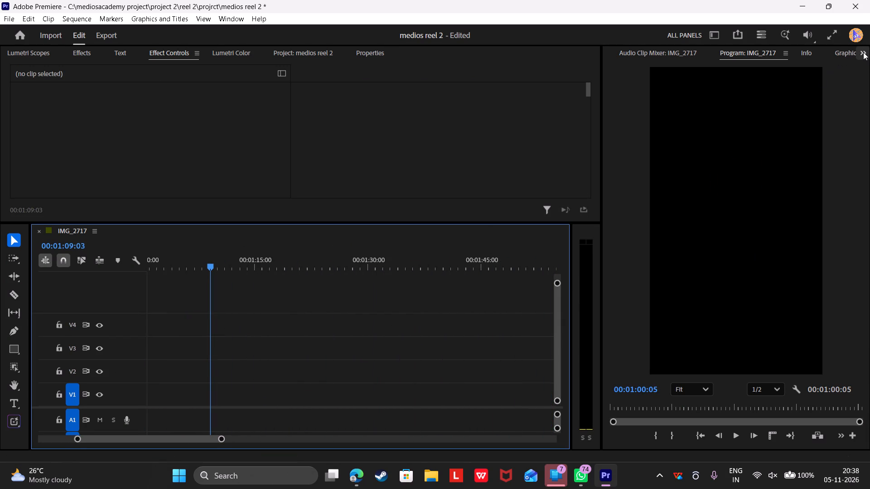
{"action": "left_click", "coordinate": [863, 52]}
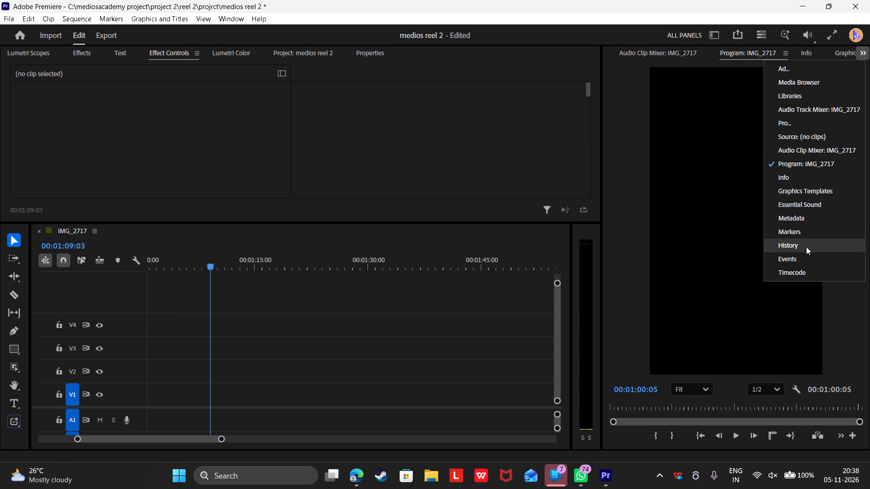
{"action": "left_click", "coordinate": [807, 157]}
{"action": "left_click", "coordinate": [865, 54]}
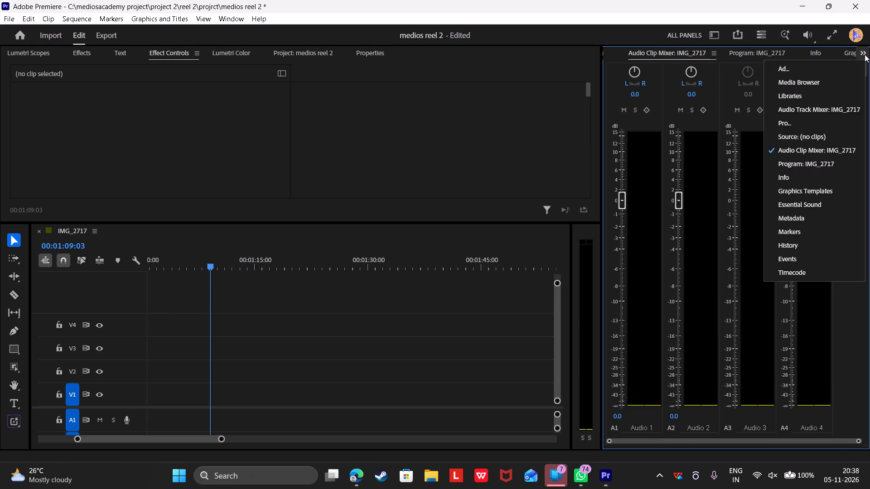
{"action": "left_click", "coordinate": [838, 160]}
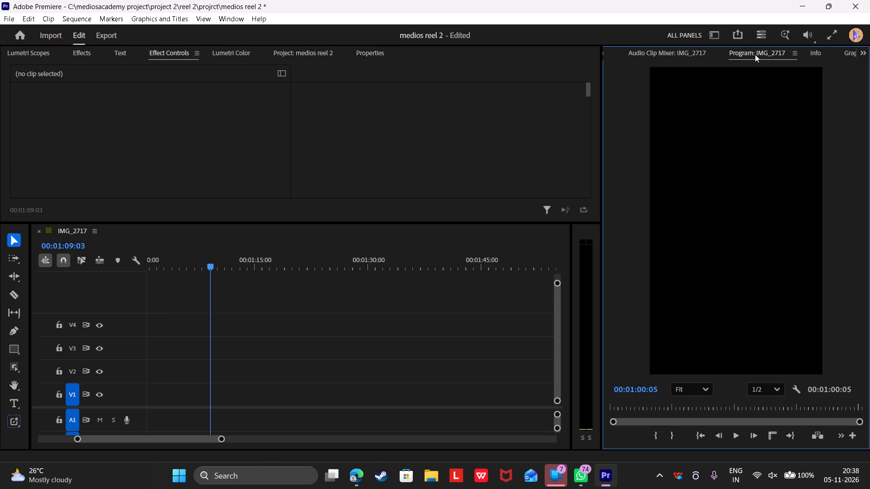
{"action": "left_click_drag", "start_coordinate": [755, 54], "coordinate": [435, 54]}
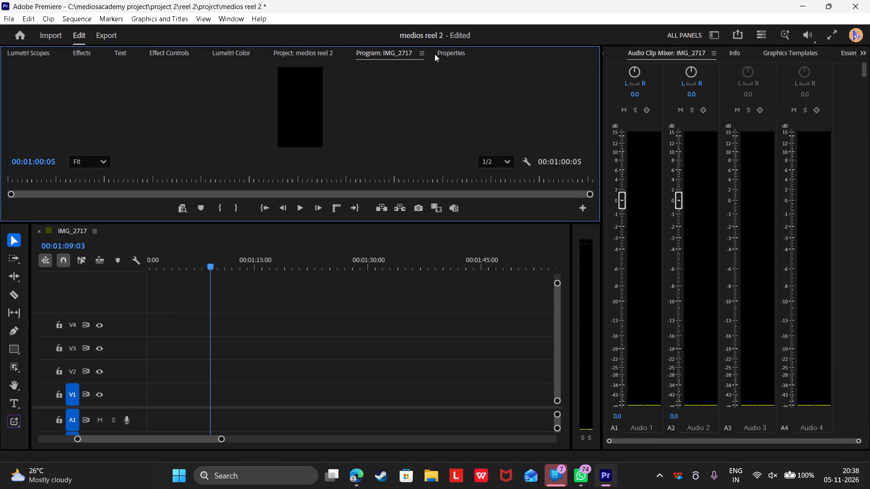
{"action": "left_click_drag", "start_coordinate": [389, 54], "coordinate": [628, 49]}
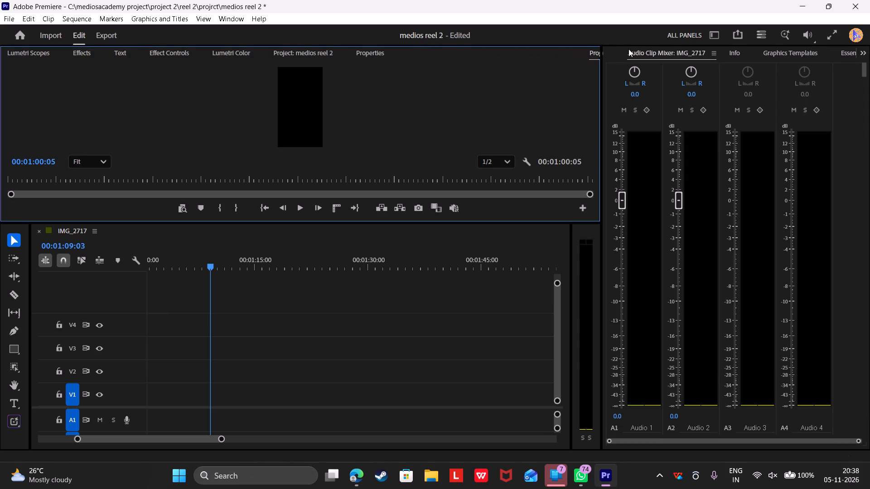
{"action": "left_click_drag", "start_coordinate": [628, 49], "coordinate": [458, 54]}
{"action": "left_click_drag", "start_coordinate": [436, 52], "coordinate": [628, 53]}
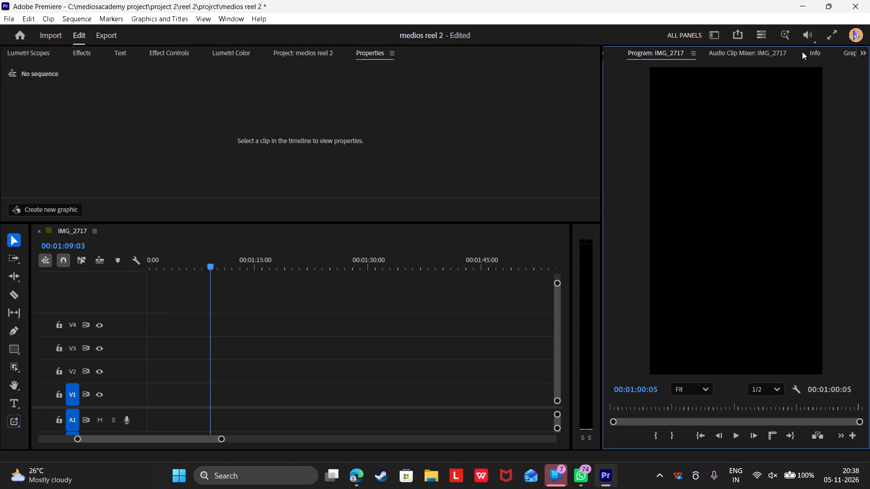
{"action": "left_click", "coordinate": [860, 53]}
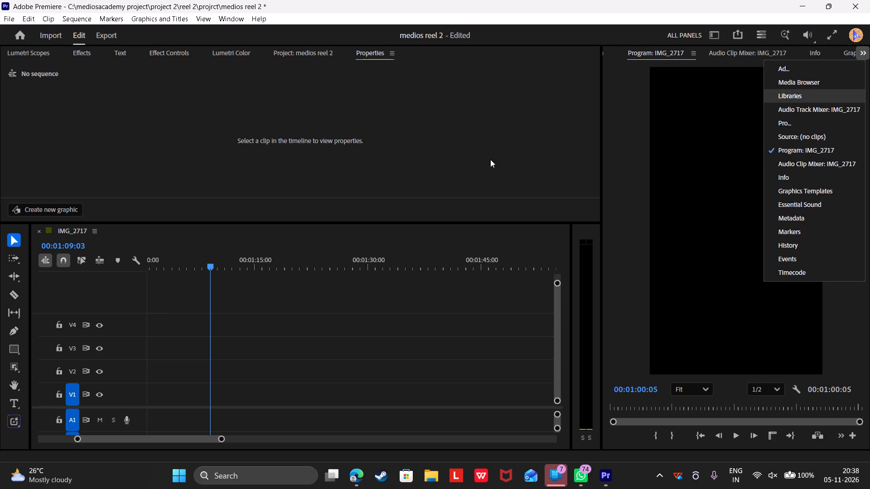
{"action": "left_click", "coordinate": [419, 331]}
Import the laptop image named Clip from the Downloads folder into the project.
{"action": "left_click", "coordinate": [311, 58]}
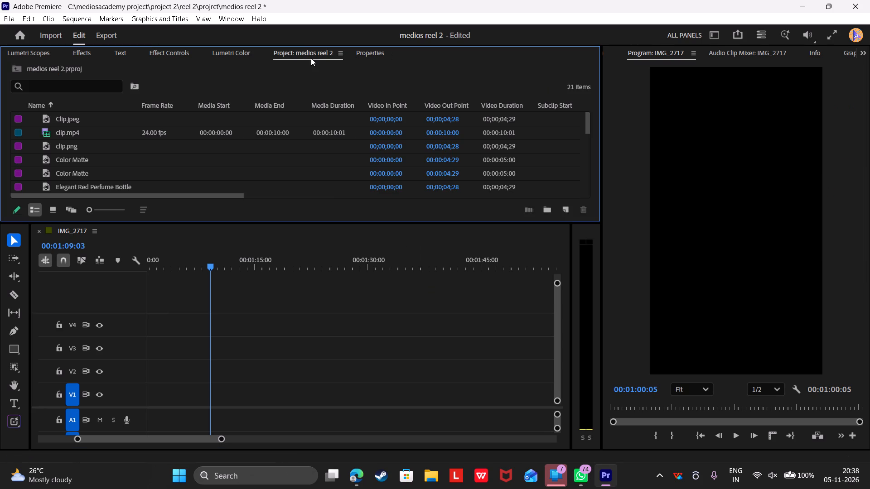
{"action": "triple_click", "coordinate": [28, 140]}
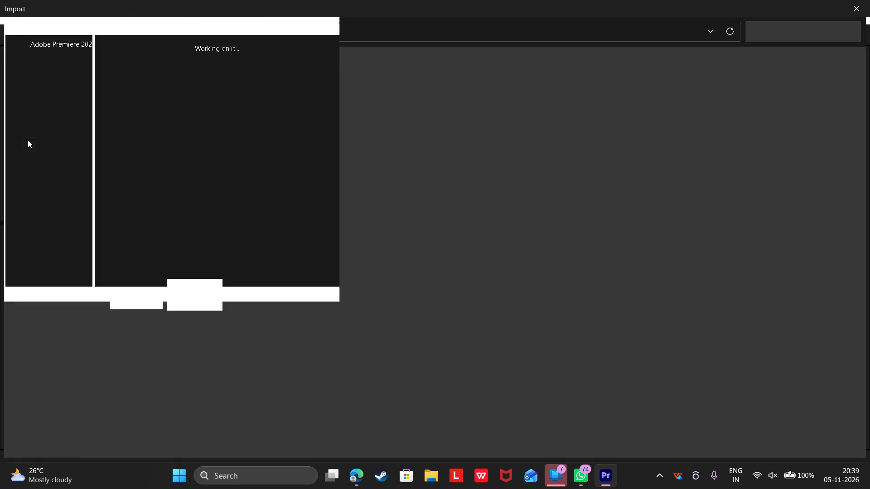
{"action": "left_click", "coordinate": [66, 123]}
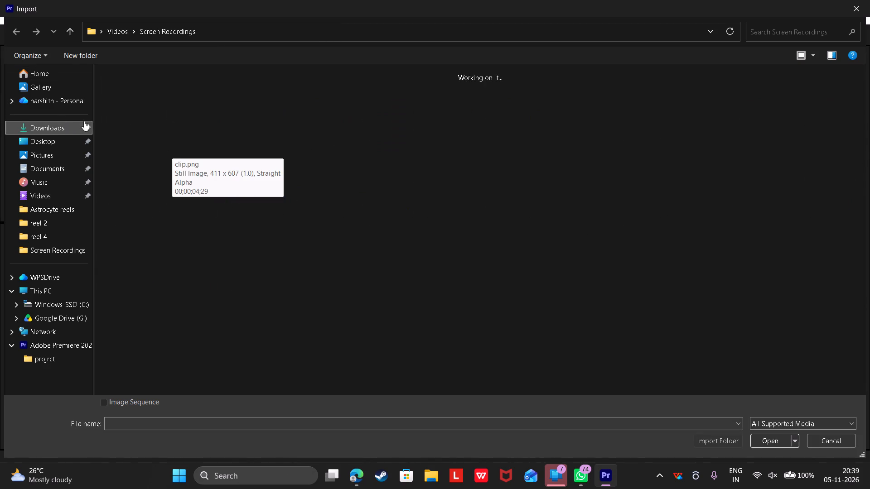
{"action": "left_click", "coordinate": [136, 113]}
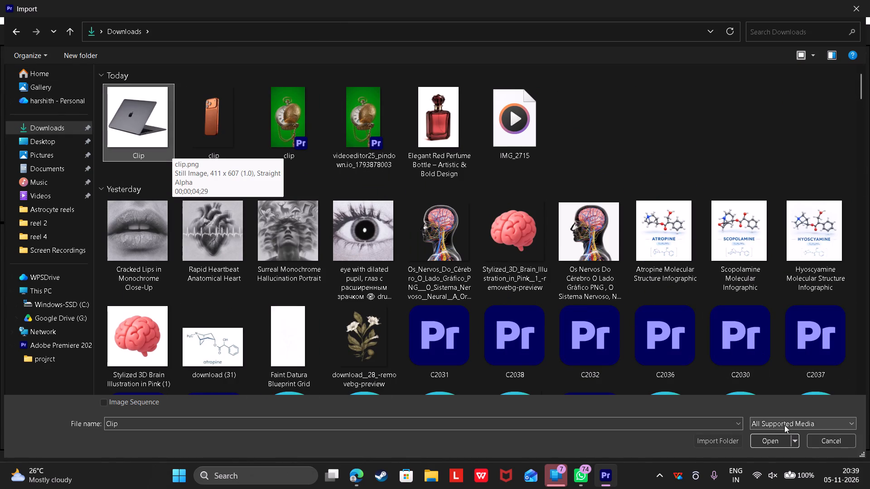
{"action": "left_click", "coordinate": [764, 441]}
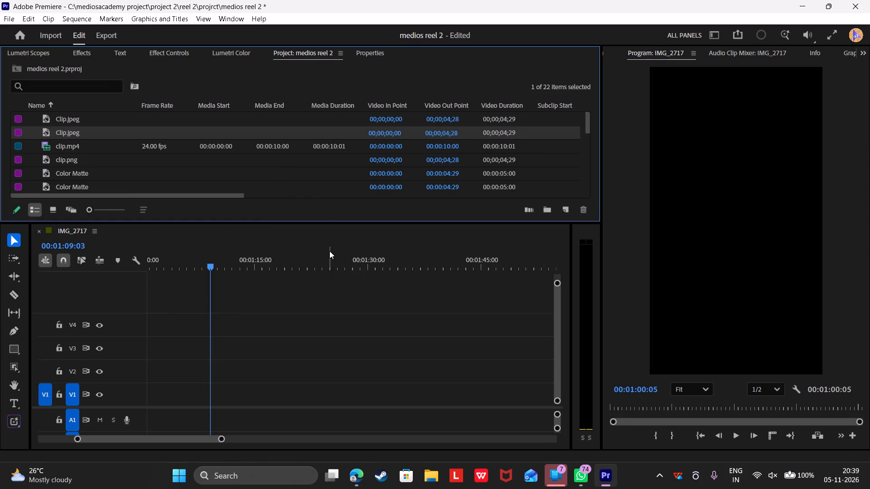
Place the newly imported laptop Clip.jpeg on V3 in the empty area after the main edit and extend its end to about 00:01:17:28.
{"action": "left_click_drag", "start_coordinate": [48, 132], "coordinate": [186, 316]}
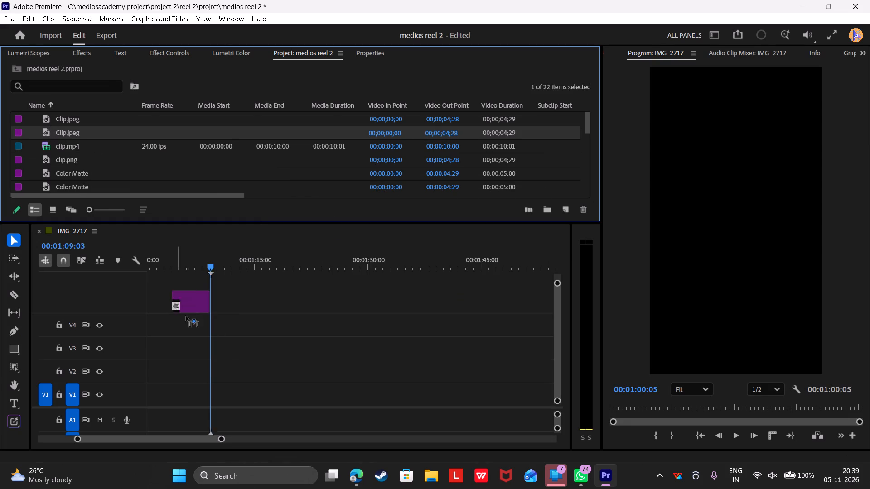
{"action": "left_click_drag", "start_coordinate": [186, 316], "coordinate": [196, 341]}
{"action": "left_click", "coordinate": [232, 345]}
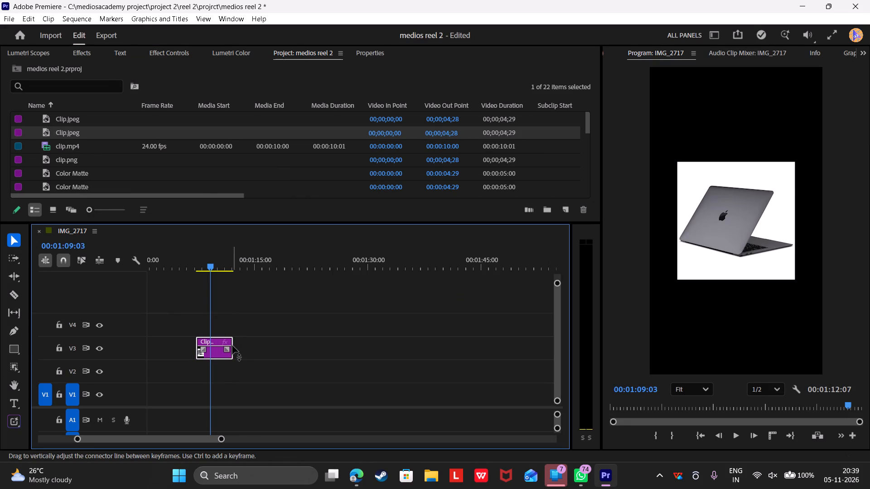
{"action": "left_click_drag", "start_coordinate": [235, 344], "coordinate": [278, 348]}
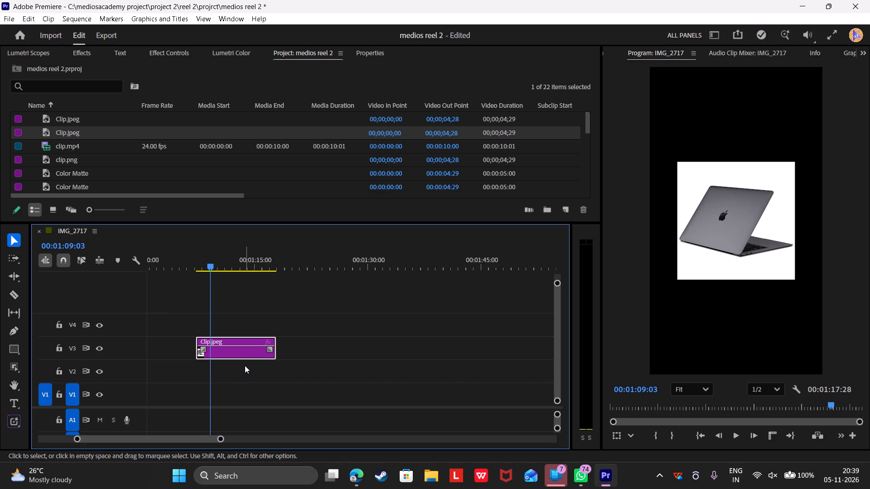
Duplicate the laptop clip from V3 onto V2 directly beneath it, keeping the same timing.
{"action": "left_click_drag", "start_coordinate": [233, 355], "coordinate": [237, 373], "text": "alt"}
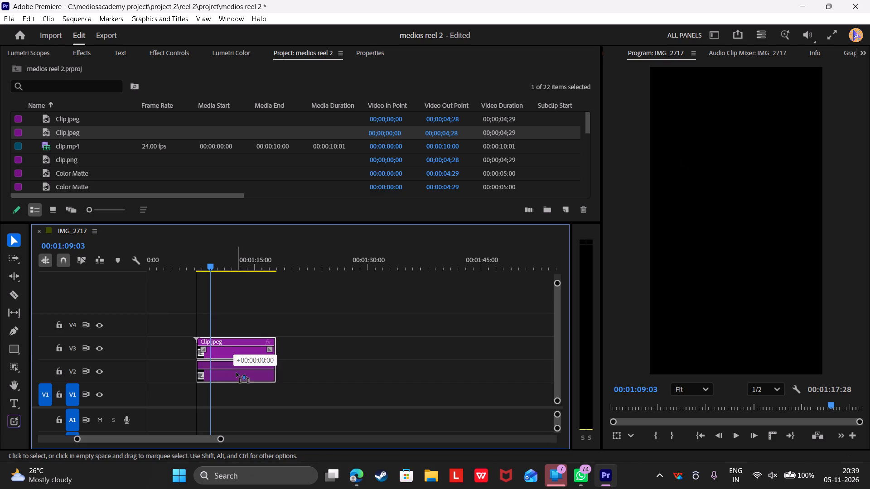
{"action": "left_click_drag", "start_coordinate": [237, 373], "coordinate": [237, 372], "text": "alt"}
{"action": "left_click", "coordinate": [237, 372]}
Create an object mask of the laptop on the V3 copy and show its mask properties in Effect Controls.
{"action": "left_click", "coordinate": [231, 348]}
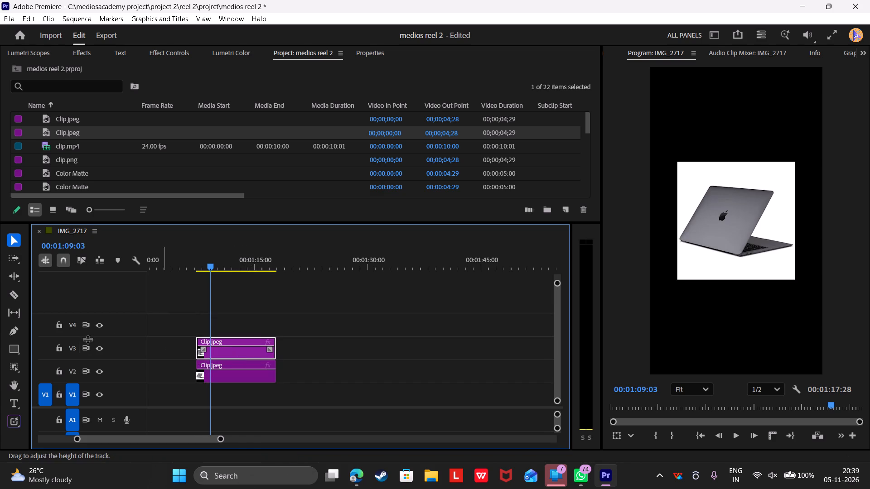
{"action": "left_click", "coordinate": [15, 366]}
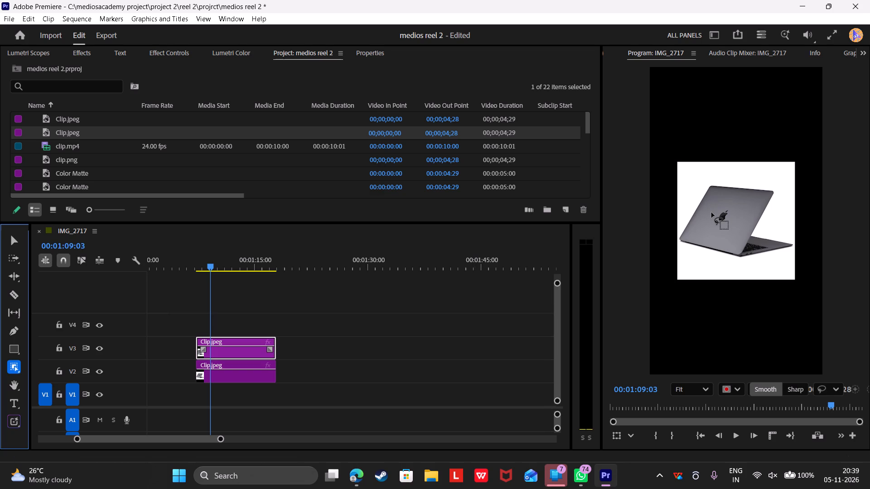
{"action": "left_click", "coordinate": [727, 218]}
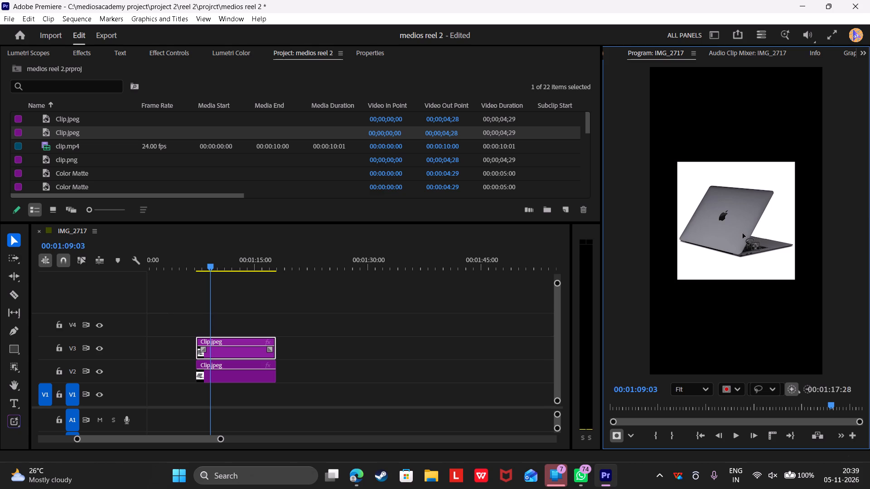
{"action": "left_click", "coordinate": [192, 56]}
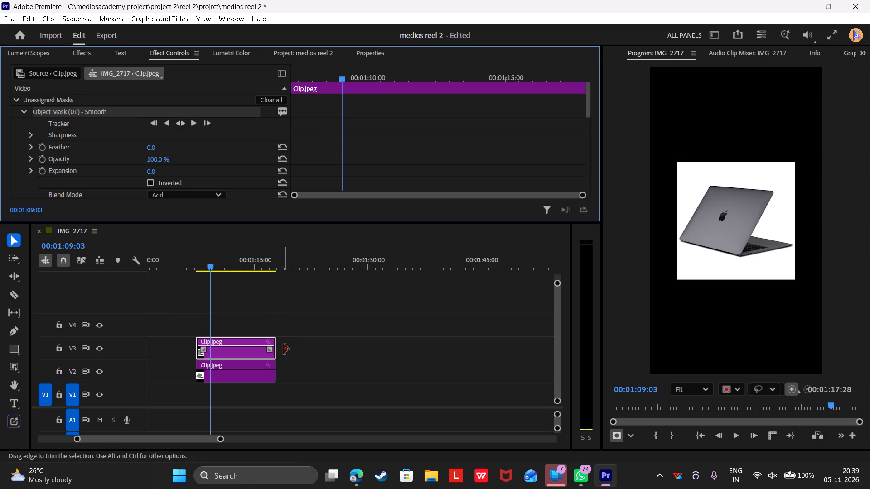
Trim the ends of both laptop clips on V2 and V3 together to 00:01:09:03.
{"action": "left_click_drag", "start_coordinate": [290, 347], "coordinate": [254, 383]}
{"action": "left_click_drag", "start_coordinate": [277, 360], "coordinate": [224, 363]}
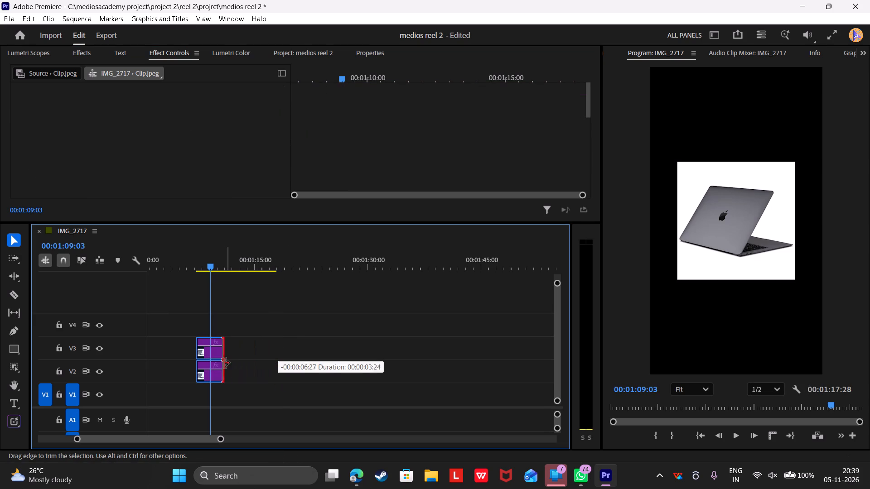
{"action": "left_click_drag", "start_coordinate": [224, 363], "coordinate": [214, 361]}
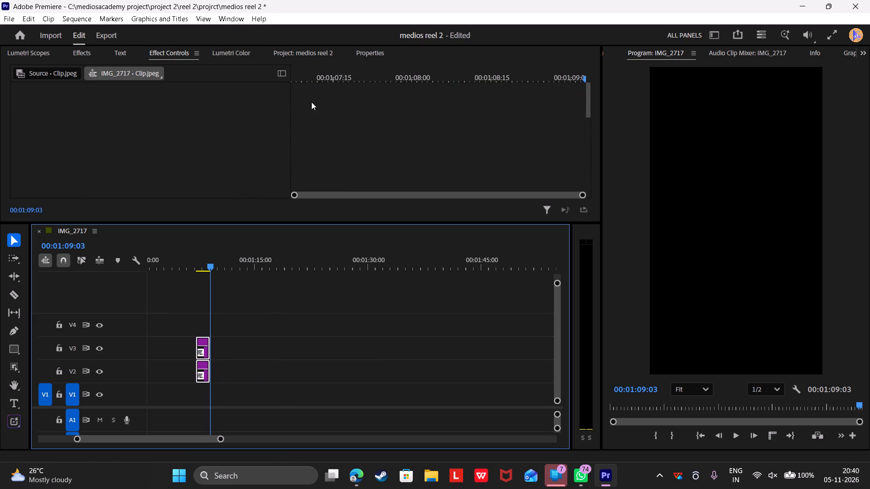
{"action": "left_click", "coordinate": [306, 249]}
{"action": "left_click", "coordinate": [269, 302]}
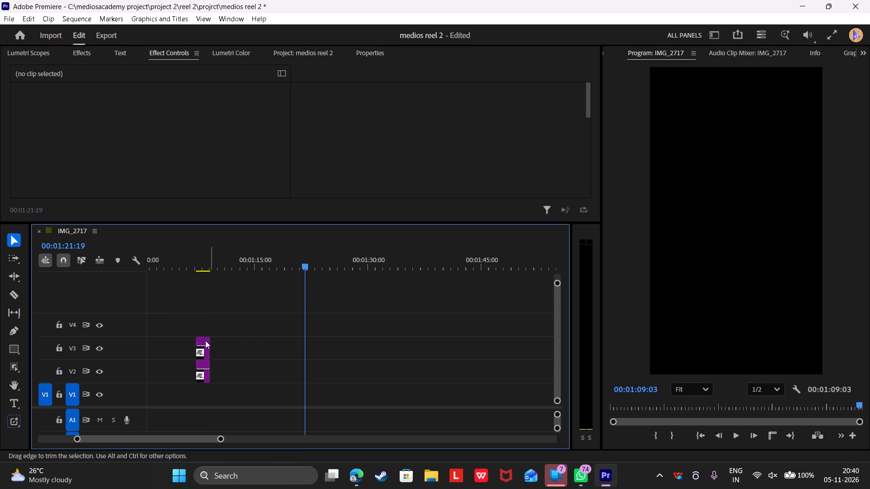
Assign the V3 laptop clip's unassigned object mask to its Opacity effect.
{"action": "left_click", "coordinate": [202, 340]}
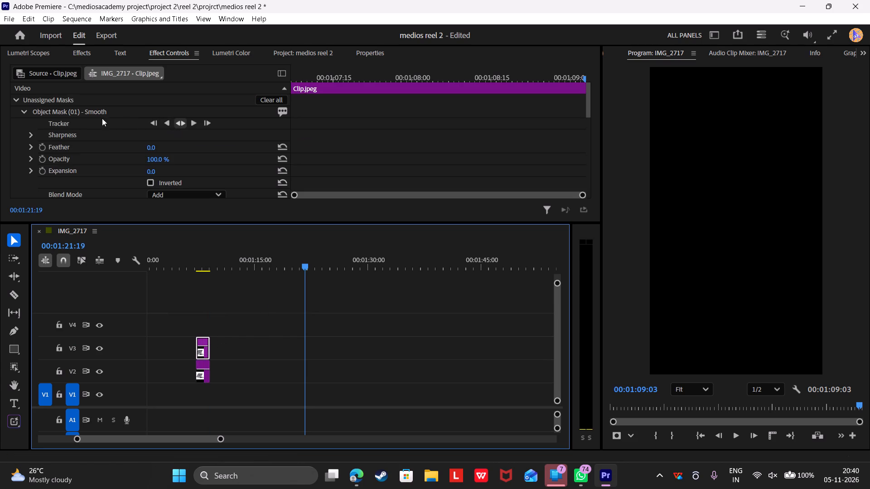
{"action": "left_click_drag", "start_coordinate": [87, 108], "coordinate": [80, 148]}
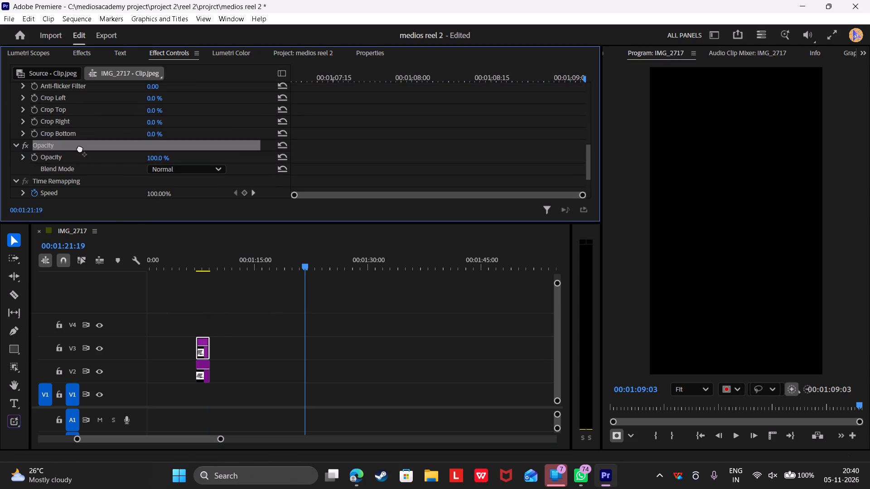
{"action": "left_click_drag", "start_coordinate": [80, 148], "coordinate": [77, 150]}
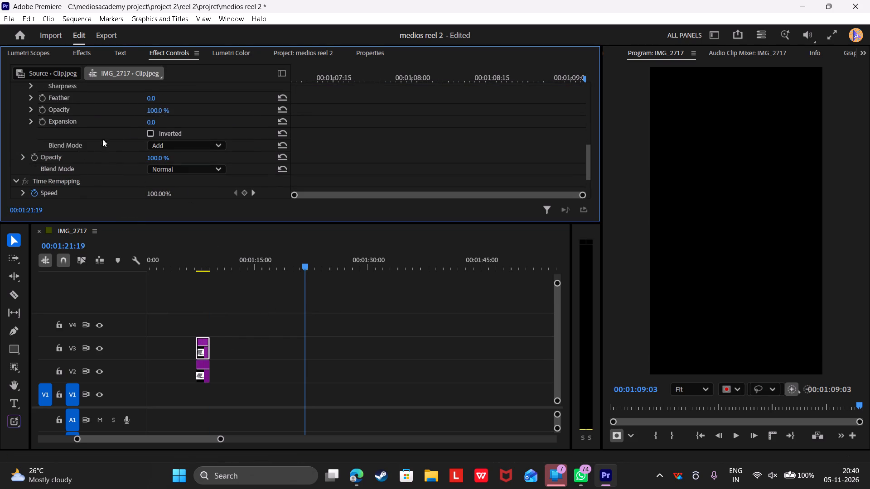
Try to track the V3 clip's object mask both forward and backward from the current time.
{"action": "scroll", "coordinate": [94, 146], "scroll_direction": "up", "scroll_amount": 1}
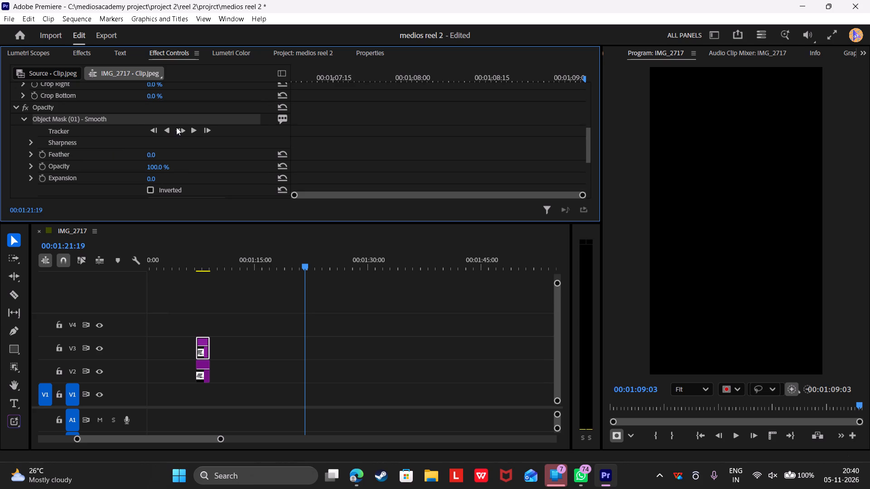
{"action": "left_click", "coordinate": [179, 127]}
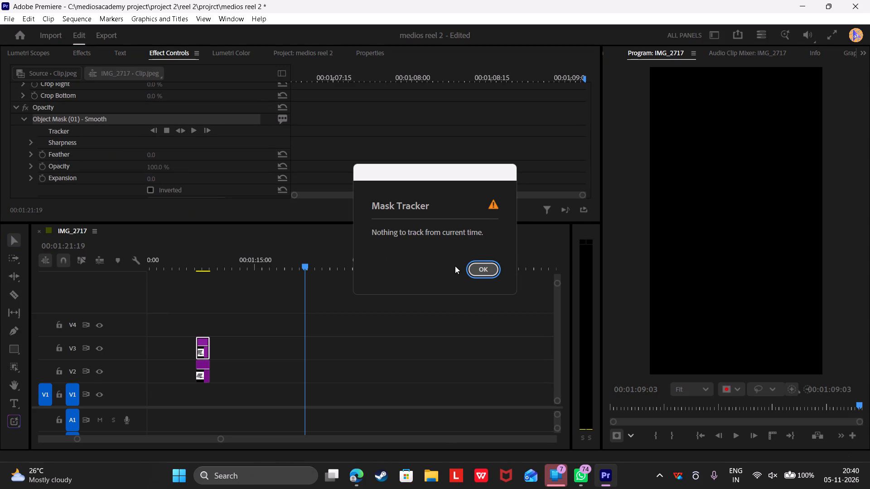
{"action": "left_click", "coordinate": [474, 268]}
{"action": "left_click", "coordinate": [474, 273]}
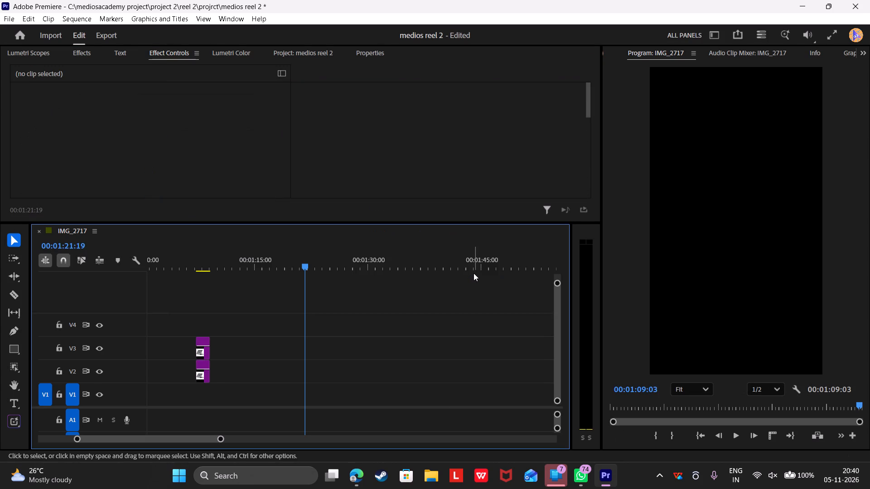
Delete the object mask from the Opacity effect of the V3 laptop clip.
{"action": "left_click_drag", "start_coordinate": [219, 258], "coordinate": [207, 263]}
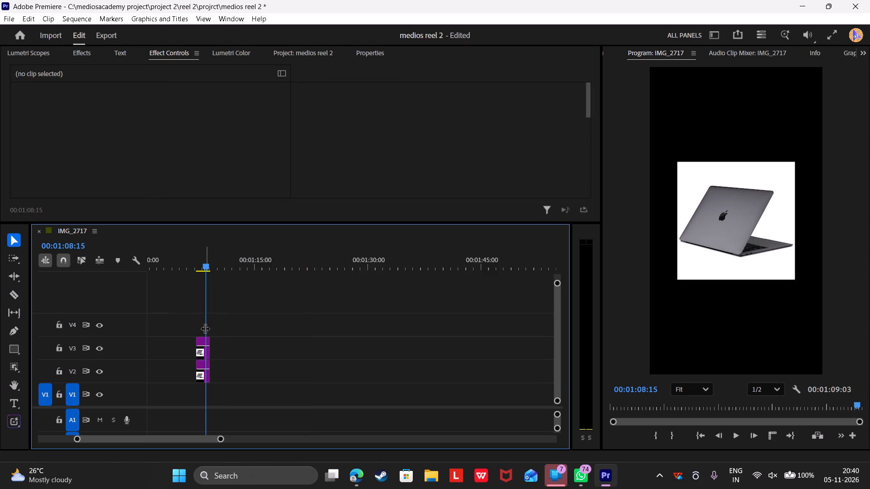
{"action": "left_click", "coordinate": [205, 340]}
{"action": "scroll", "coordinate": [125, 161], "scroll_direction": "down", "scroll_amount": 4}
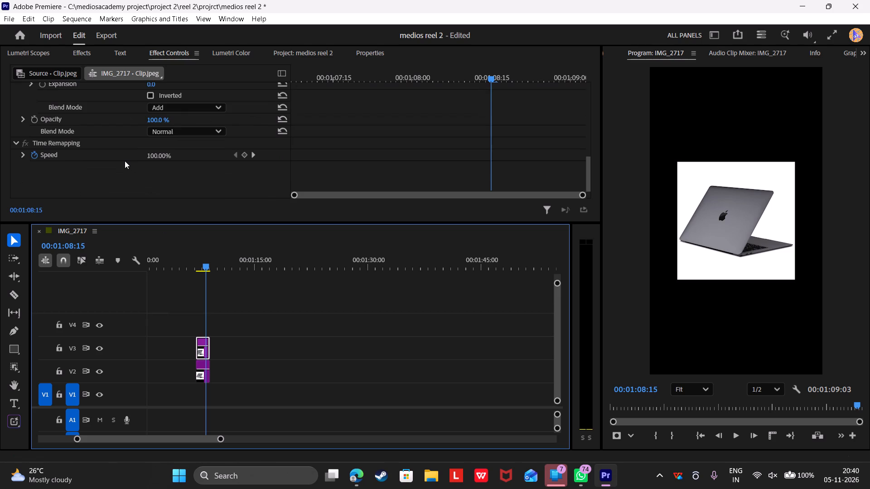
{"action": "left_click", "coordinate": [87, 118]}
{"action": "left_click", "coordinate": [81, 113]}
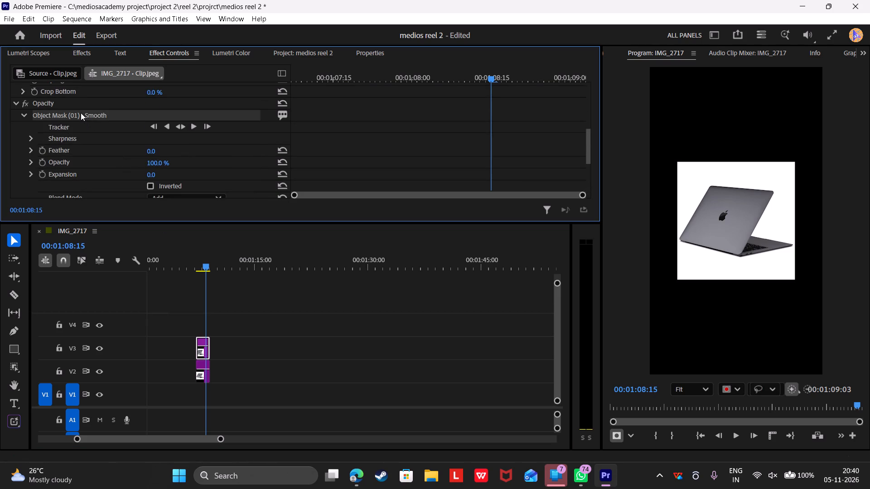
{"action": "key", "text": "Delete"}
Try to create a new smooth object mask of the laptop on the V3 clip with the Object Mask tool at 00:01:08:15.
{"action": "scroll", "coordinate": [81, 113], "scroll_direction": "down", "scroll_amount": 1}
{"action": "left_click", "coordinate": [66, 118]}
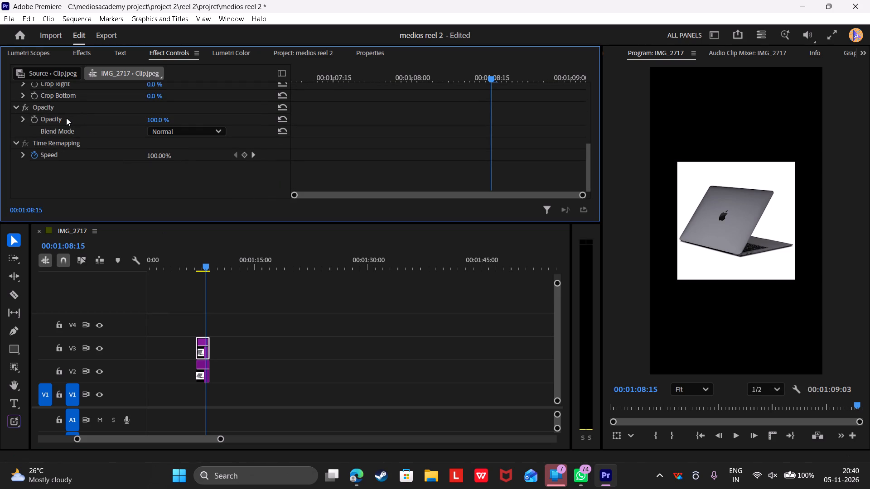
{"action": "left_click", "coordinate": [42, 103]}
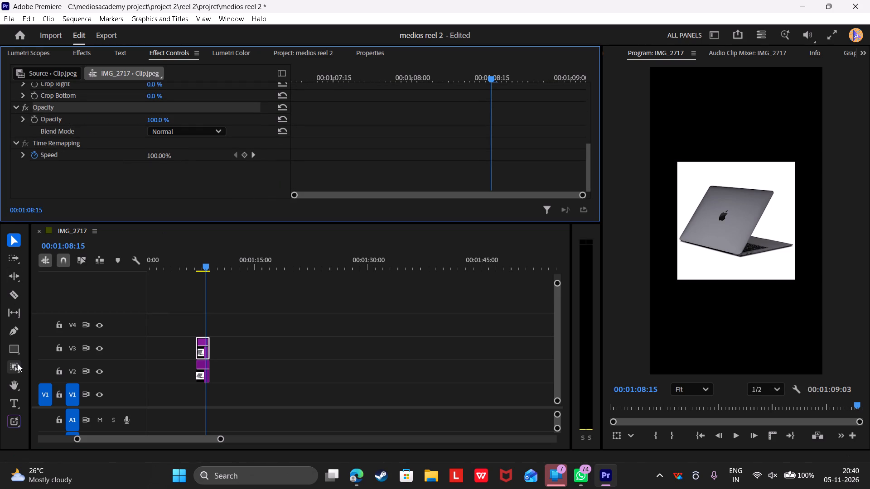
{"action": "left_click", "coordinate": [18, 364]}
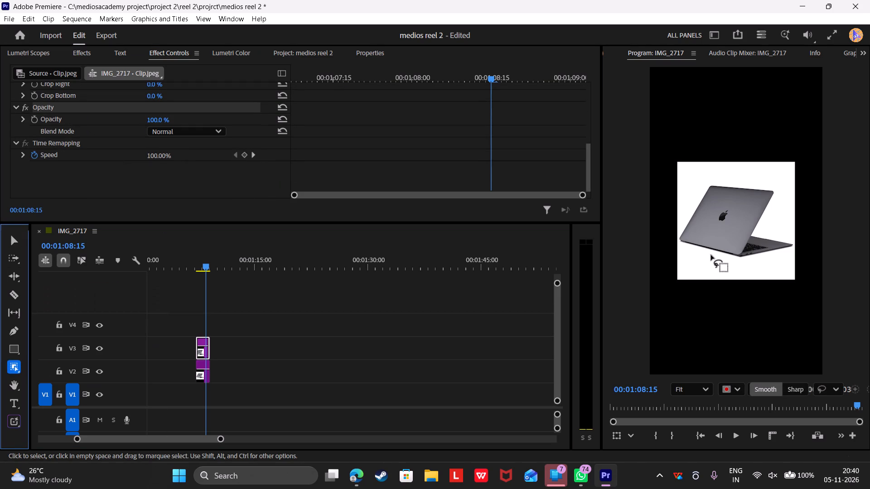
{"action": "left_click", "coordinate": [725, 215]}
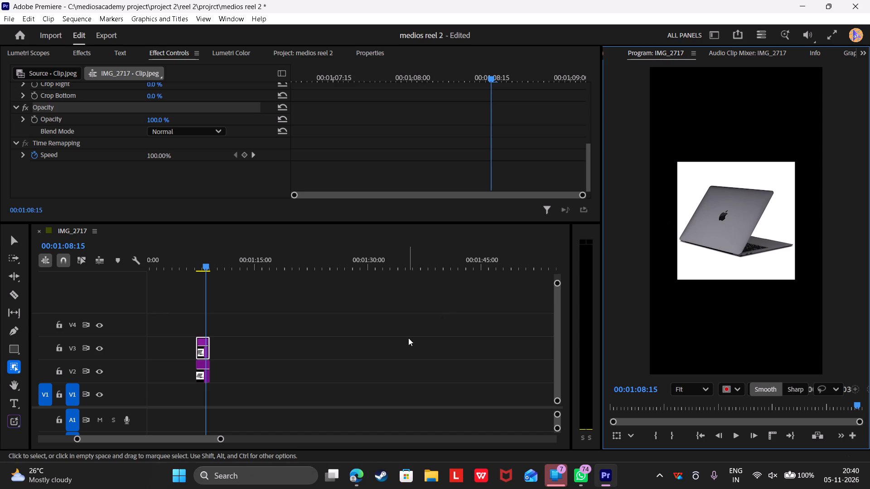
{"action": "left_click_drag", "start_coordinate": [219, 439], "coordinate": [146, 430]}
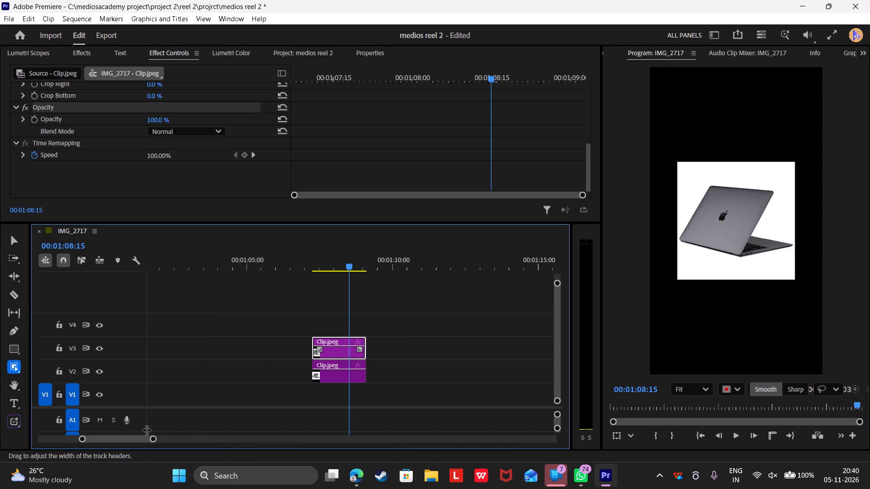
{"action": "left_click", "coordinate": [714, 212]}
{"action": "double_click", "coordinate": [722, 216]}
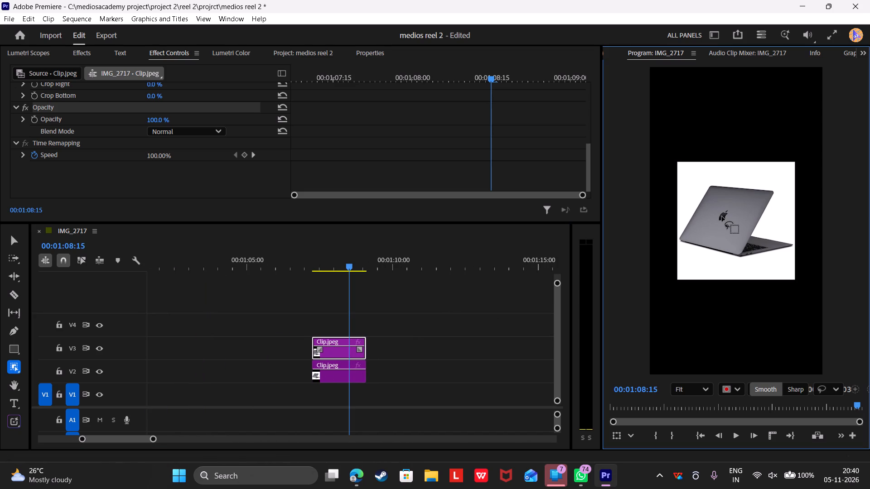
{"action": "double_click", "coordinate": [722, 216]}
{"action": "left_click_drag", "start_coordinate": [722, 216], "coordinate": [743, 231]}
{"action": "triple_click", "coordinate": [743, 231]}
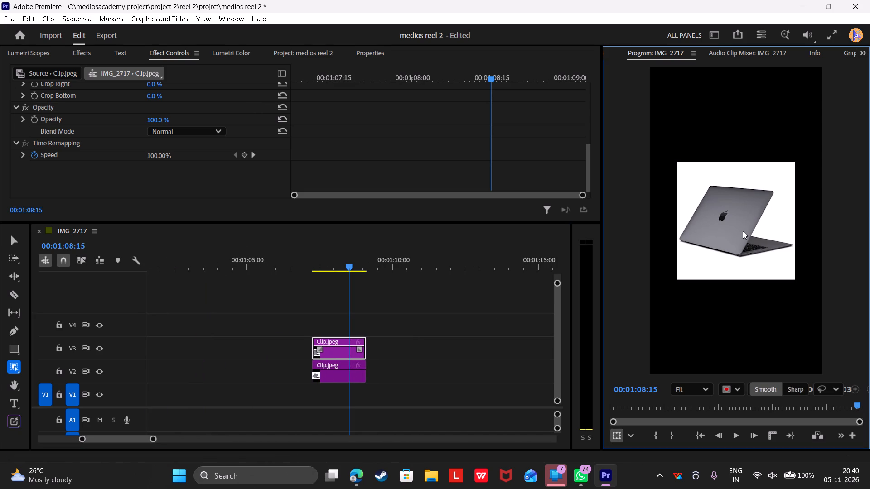
Delete both Clip.jpeg laptop clips on V2 and V3 from the IMG_2717 sequence.
{"action": "left_click_drag", "start_coordinate": [743, 231], "coordinate": [393, 349]}
{"action": "left_click_drag", "start_coordinate": [393, 349], "coordinate": [329, 379]}
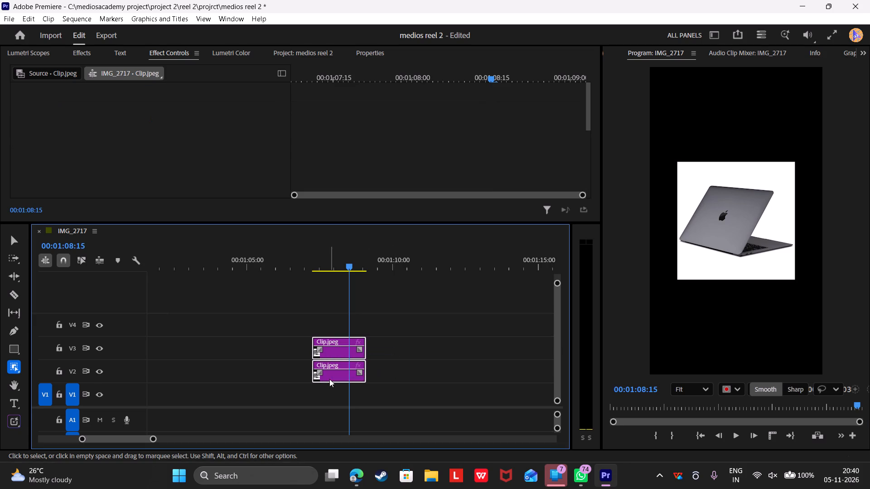
{"action": "key", "text": "Delete"}
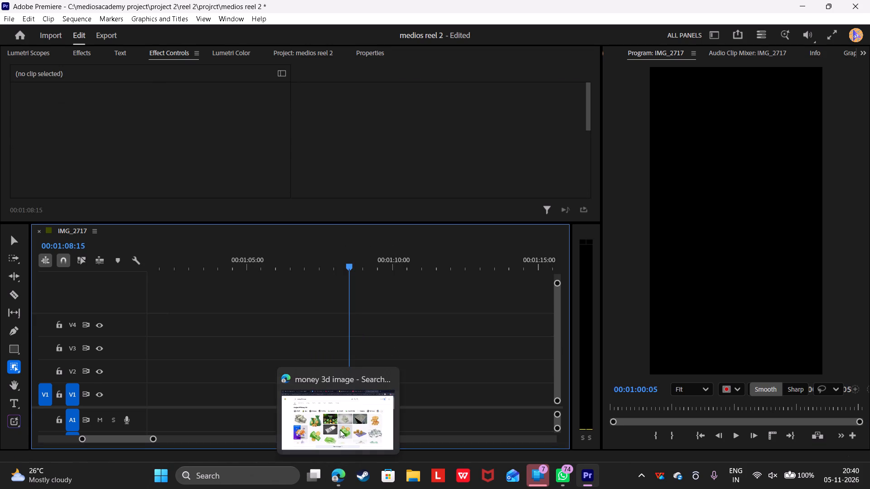
Switch to the Edge browser window with the "money 3d image" search.
{"action": "left_click", "coordinate": [340, 430]}
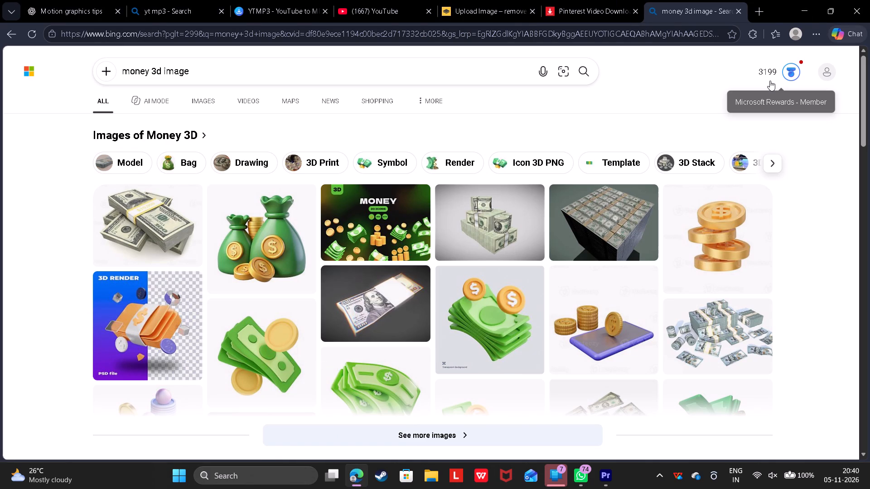
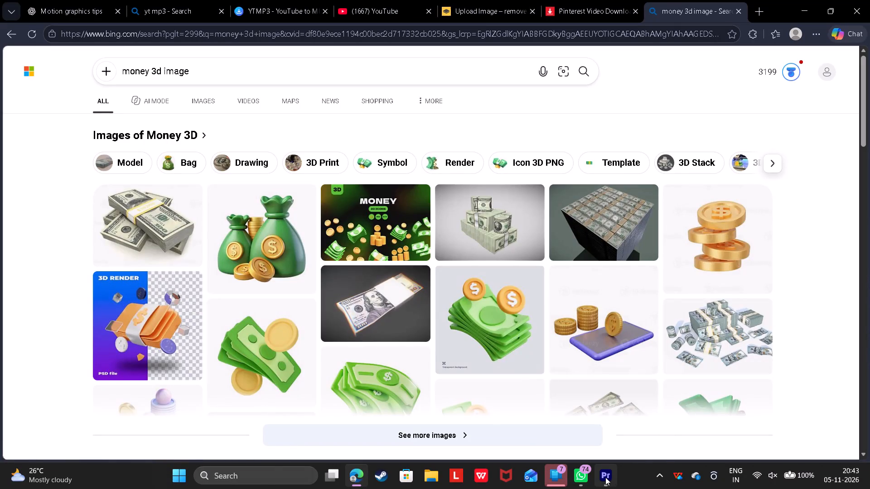
Switch from the browser to the Premiere window with the medios reel 2 project.
{"action": "left_click", "coordinate": [594, 420]}
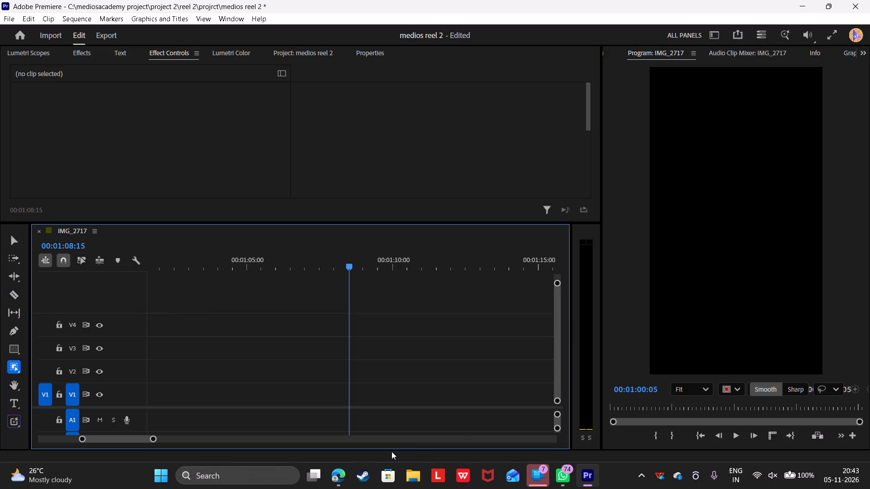
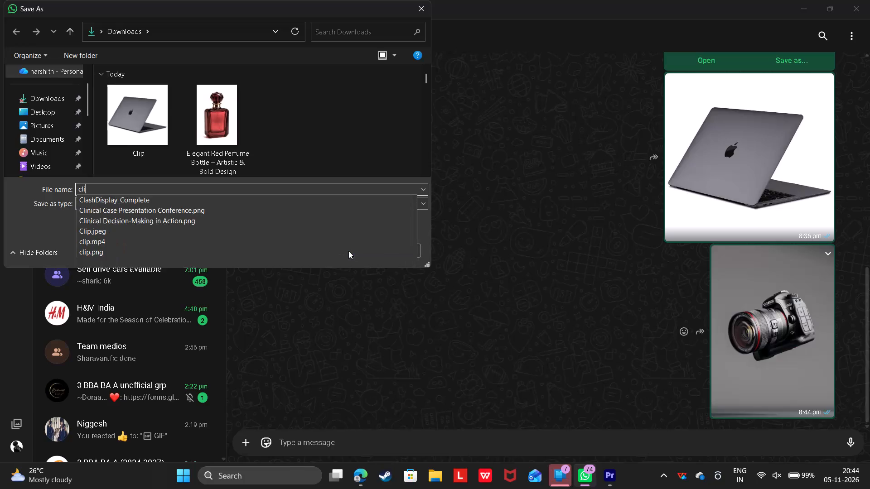
Save the camera picture from the chat to the Downloads folder as a JPEG named clip.
{"action": "key", "text": "Return"}
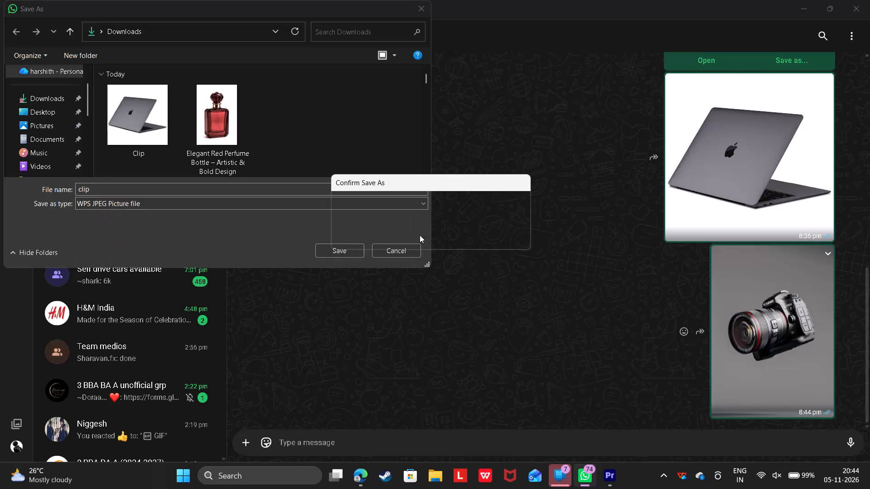
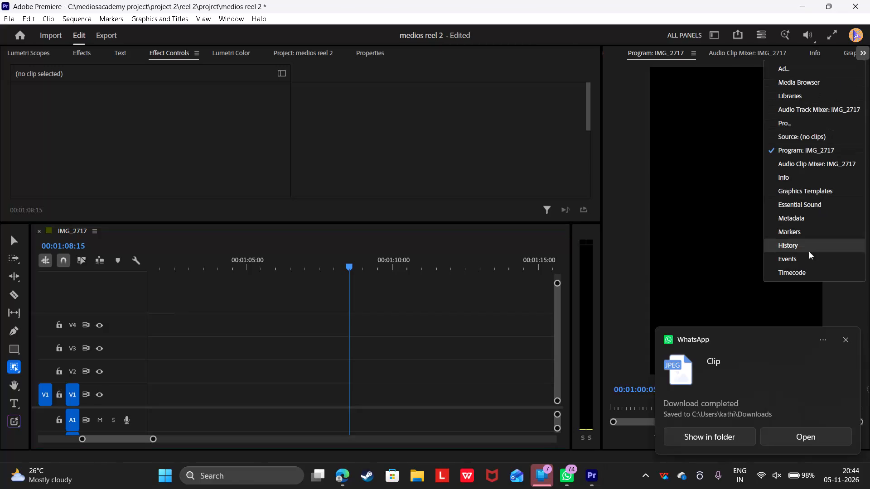
Import the downloaded camera image Clip.jpeg from the Downloads folder into the medios reel 2 project.
{"action": "left_click", "coordinate": [290, 46]}
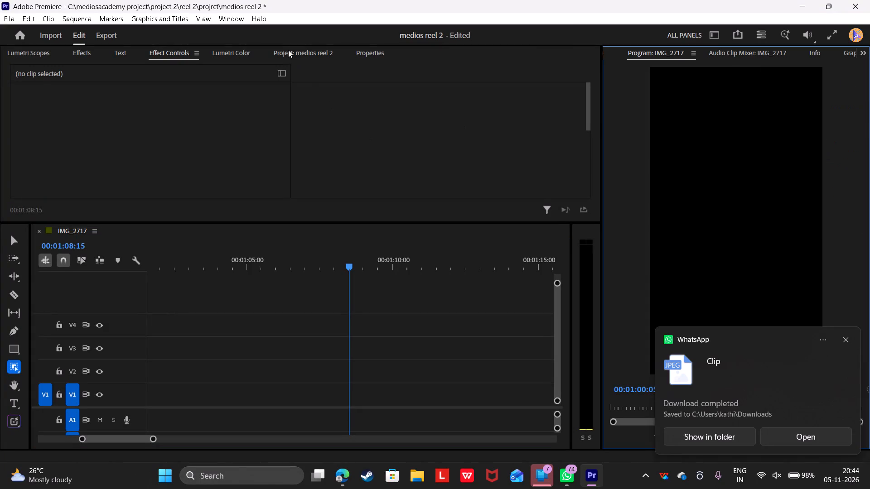
{"action": "left_click", "coordinate": [286, 53]}
{"action": "triple_click", "coordinate": [30, 133]}
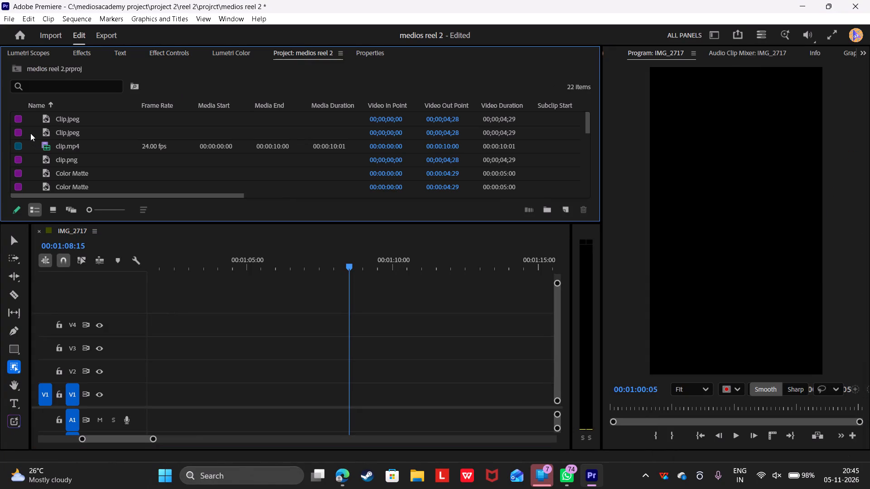
{"action": "left_click", "coordinate": [116, 111]}
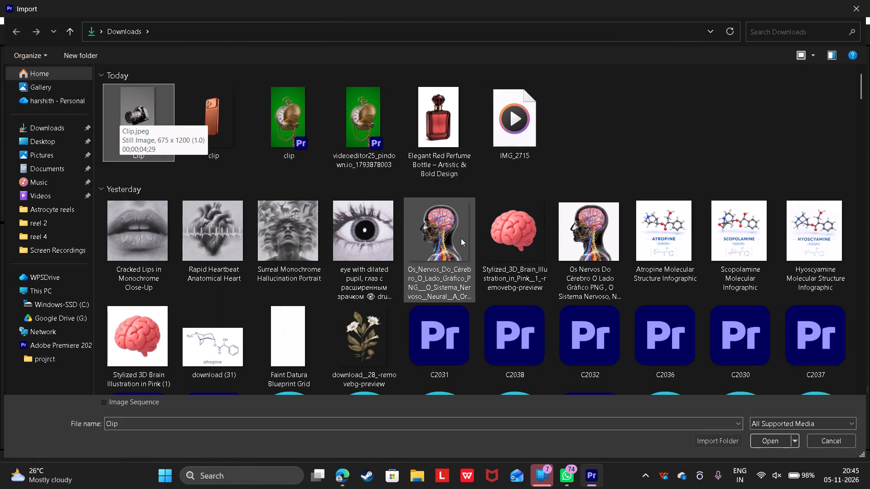
{"action": "left_click", "coordinate": [762, 437]}
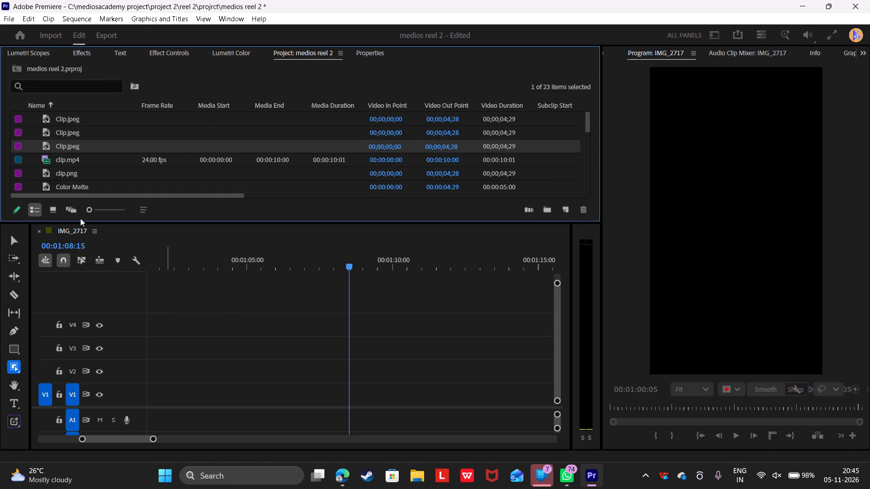
Place the floating-camera Clip.jpeg on track V3 near 00:01:02 and move the playhead to 00:01:03:27.
{"action": "left_click_drag", "start_coordinate": [46, 144], "coordinate": [155, 336]}
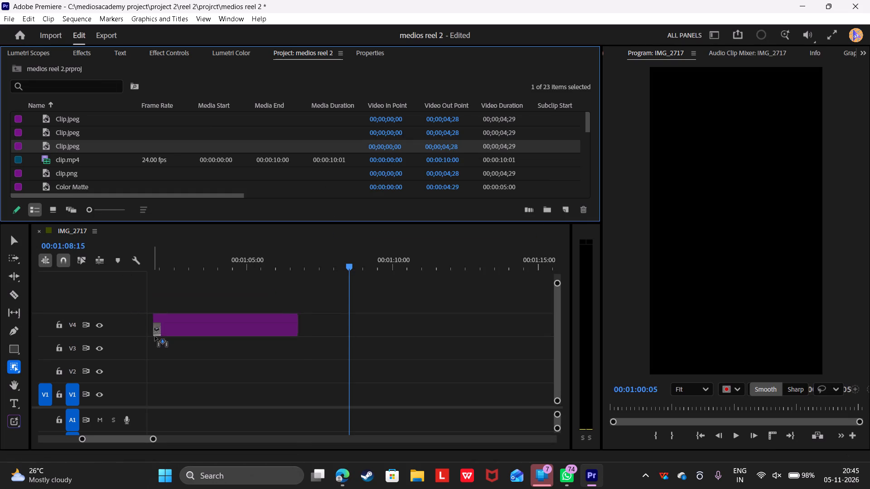
{"action": "left_click_drag", "start_coordinate": [155, 336], "coordinate": [163, 344]}
{"action": "left_click_drag", "start_coordinate": [202, 256], "coordinate": [216, 268]}
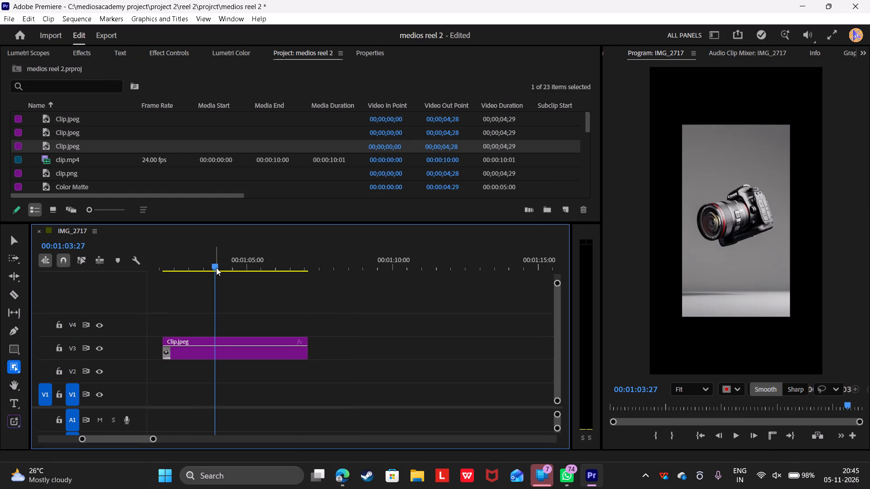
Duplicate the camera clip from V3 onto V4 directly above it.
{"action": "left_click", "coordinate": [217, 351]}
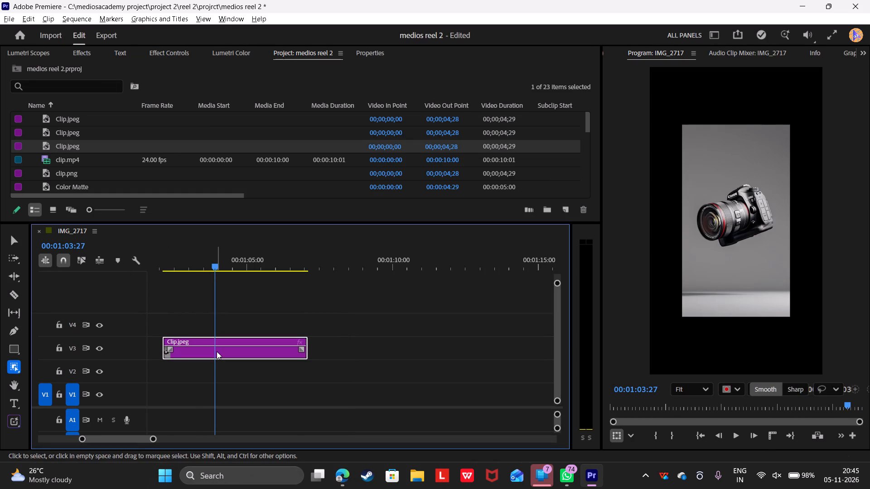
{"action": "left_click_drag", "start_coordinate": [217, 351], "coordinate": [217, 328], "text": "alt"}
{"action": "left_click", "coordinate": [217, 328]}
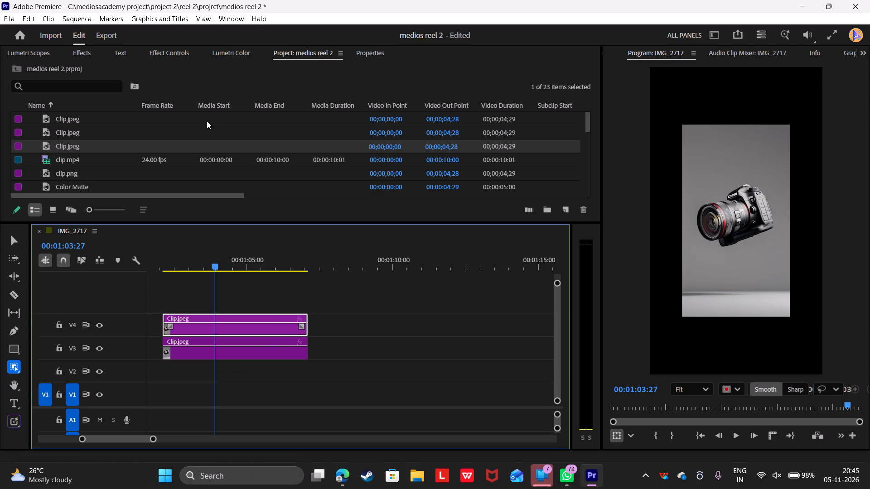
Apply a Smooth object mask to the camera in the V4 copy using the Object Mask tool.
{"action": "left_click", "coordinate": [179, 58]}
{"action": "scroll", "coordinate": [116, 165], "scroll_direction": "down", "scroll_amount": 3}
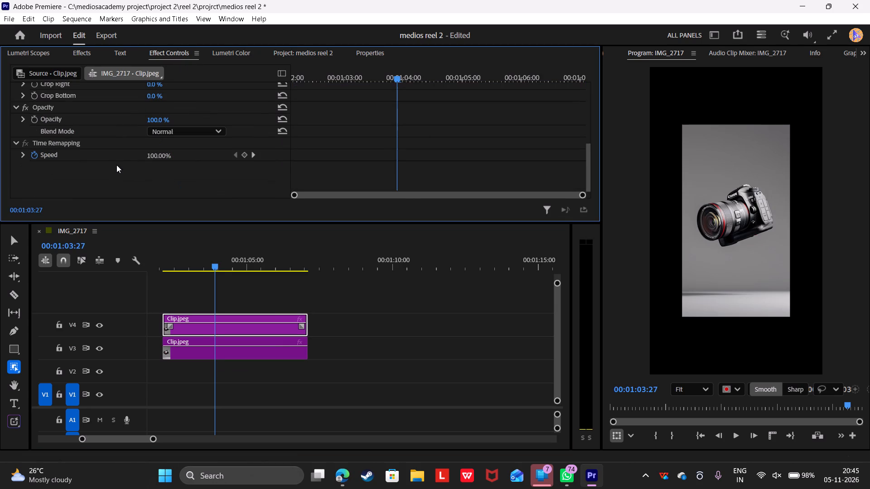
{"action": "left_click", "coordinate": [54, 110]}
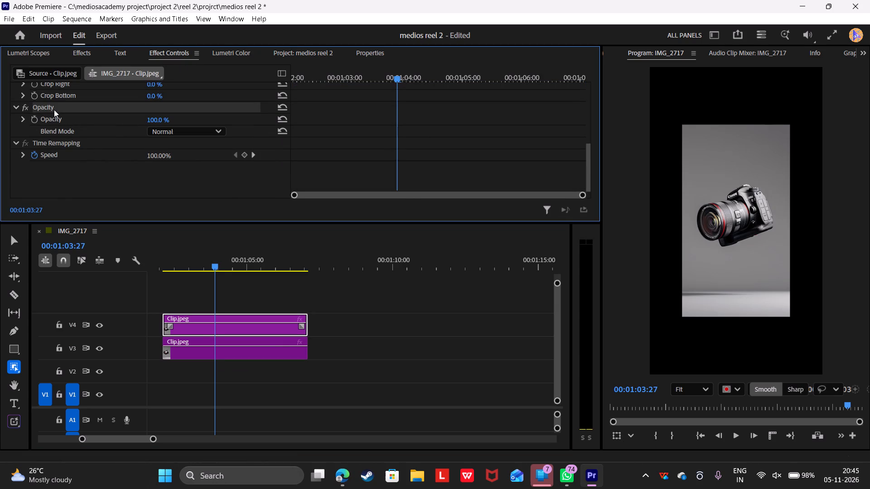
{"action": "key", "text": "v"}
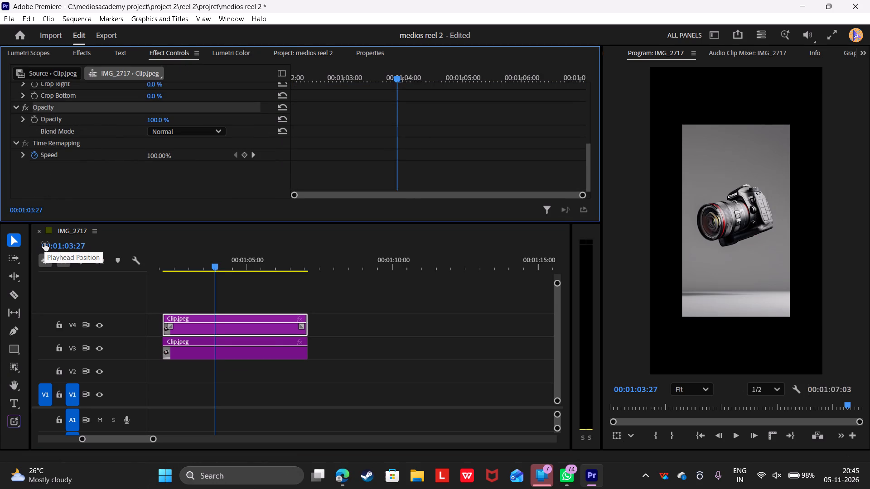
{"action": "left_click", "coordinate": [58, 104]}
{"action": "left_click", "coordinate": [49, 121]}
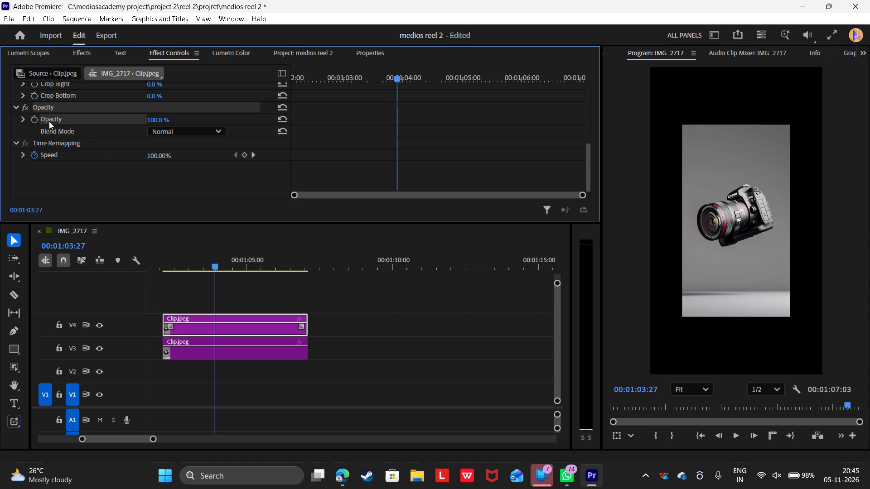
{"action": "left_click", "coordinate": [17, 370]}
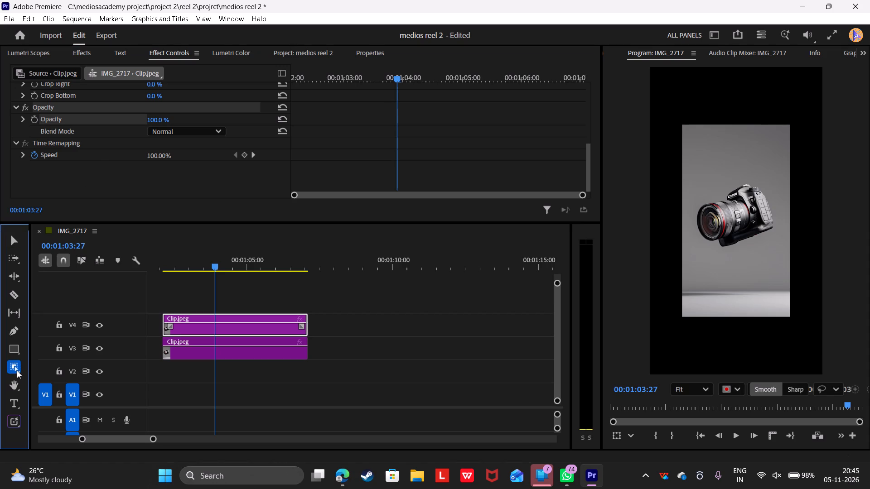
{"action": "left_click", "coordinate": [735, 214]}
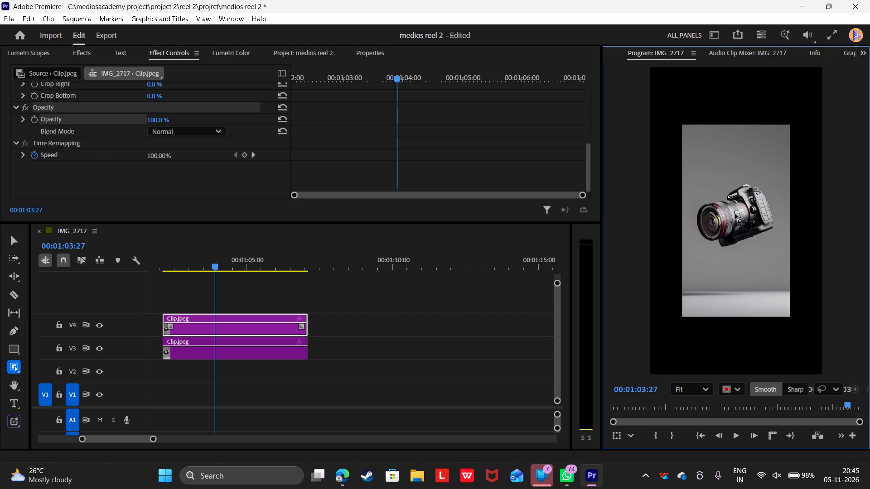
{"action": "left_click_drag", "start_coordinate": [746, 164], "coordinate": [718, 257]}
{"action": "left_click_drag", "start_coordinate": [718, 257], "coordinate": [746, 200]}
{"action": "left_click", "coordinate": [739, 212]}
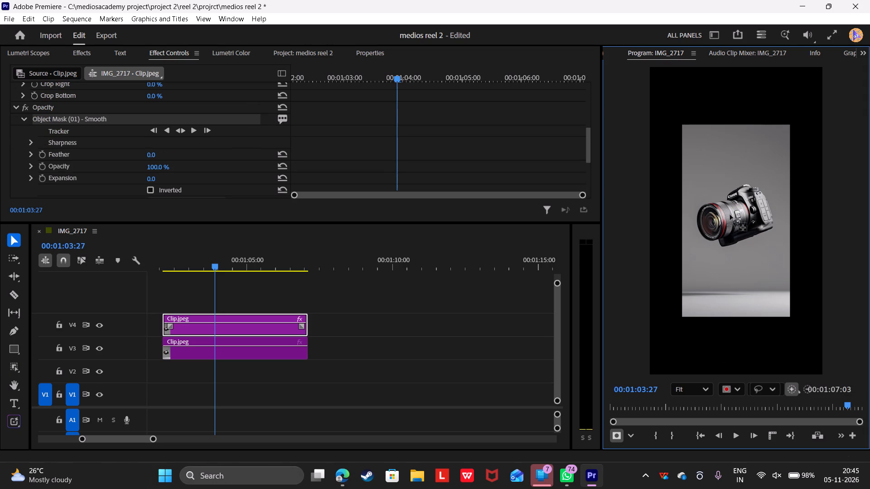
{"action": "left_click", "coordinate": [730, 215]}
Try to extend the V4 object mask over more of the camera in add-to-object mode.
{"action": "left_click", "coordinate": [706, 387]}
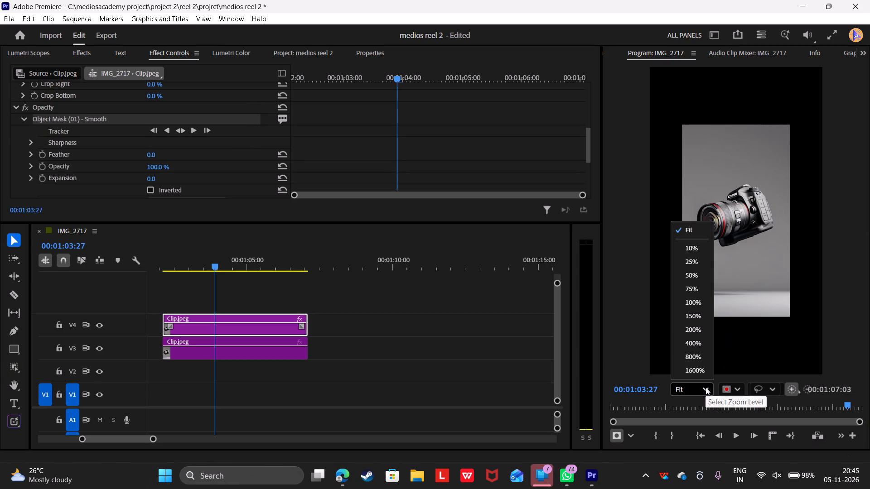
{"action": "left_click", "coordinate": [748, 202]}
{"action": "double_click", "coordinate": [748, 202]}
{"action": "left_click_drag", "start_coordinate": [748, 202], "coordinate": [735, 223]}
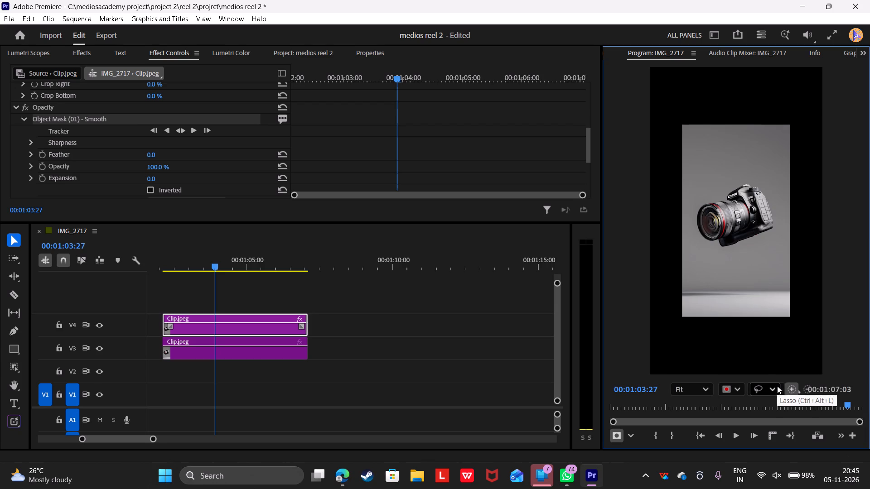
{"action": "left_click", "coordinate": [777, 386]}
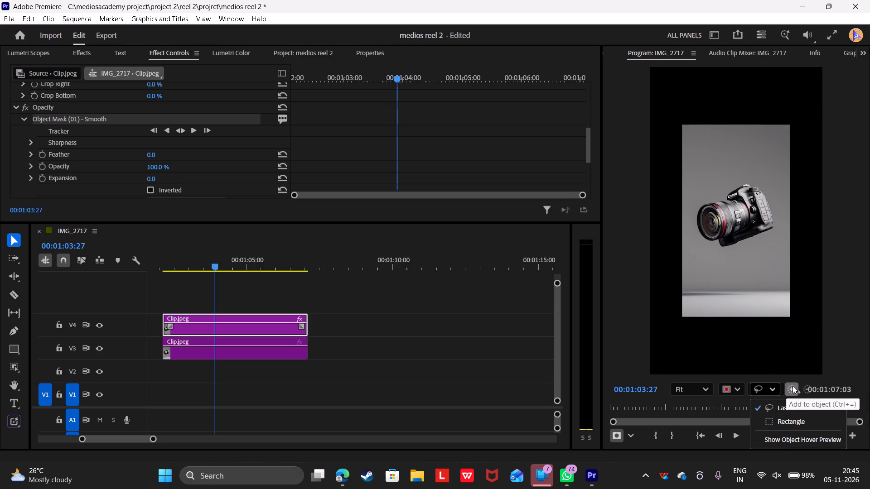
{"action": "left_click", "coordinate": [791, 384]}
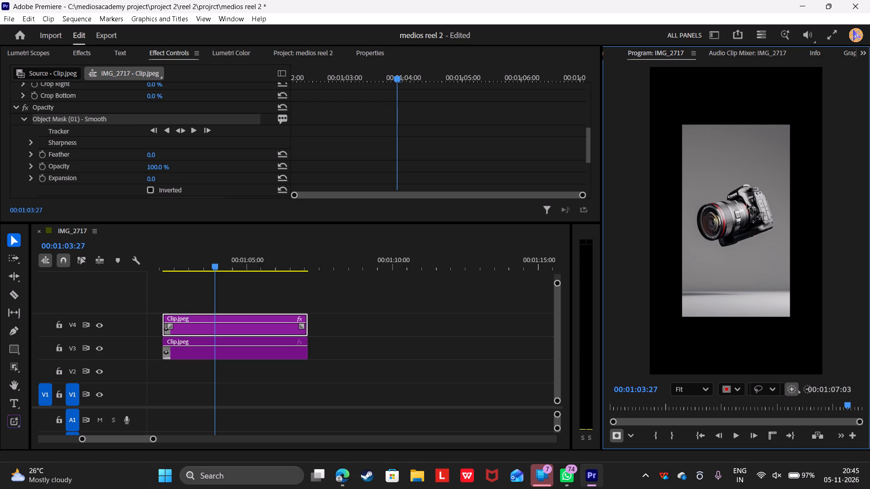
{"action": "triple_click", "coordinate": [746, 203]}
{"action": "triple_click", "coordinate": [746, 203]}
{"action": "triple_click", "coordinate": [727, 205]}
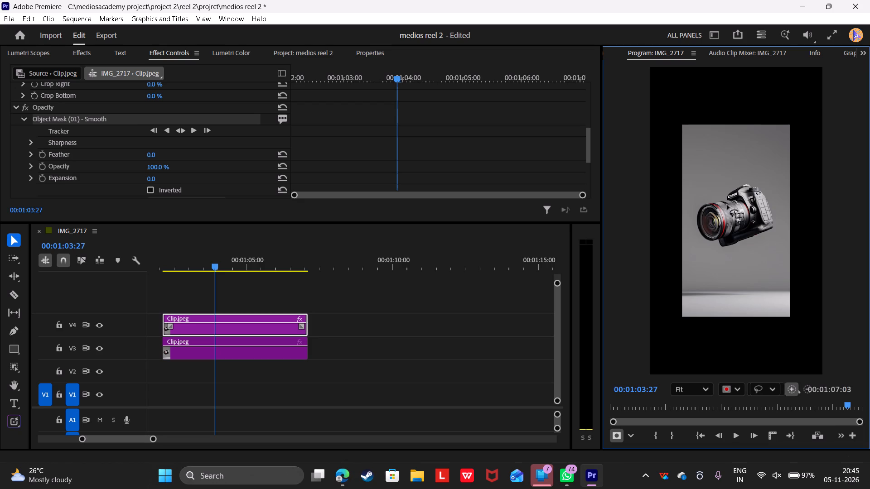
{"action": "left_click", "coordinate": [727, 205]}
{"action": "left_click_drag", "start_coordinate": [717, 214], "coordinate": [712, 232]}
Change the object mask overlay colour to blue.
{"action": "scroll", "coordinate": [726, 221], "scroll_direction": "up", "scroll_amount": 7, "text": "ctrl"}
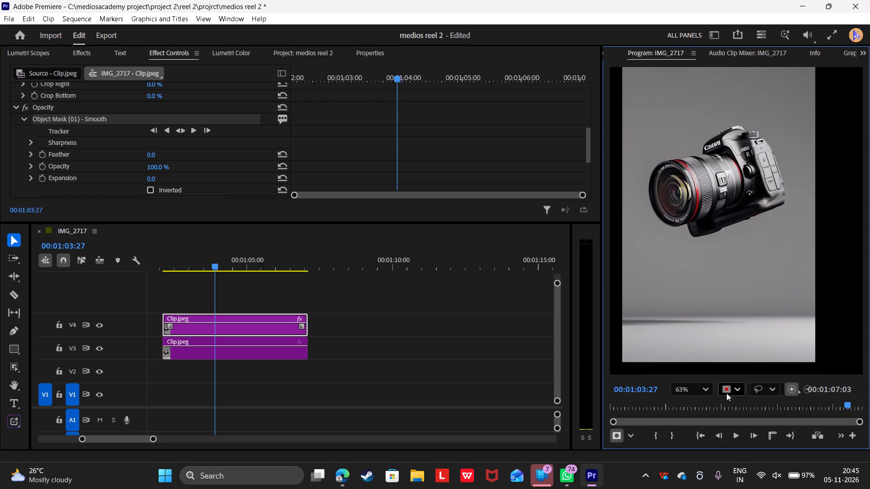
{"action": "left_click", "coordinate": [731, 386]}
{"action": "left_click", "coordinate": [742, 310]}
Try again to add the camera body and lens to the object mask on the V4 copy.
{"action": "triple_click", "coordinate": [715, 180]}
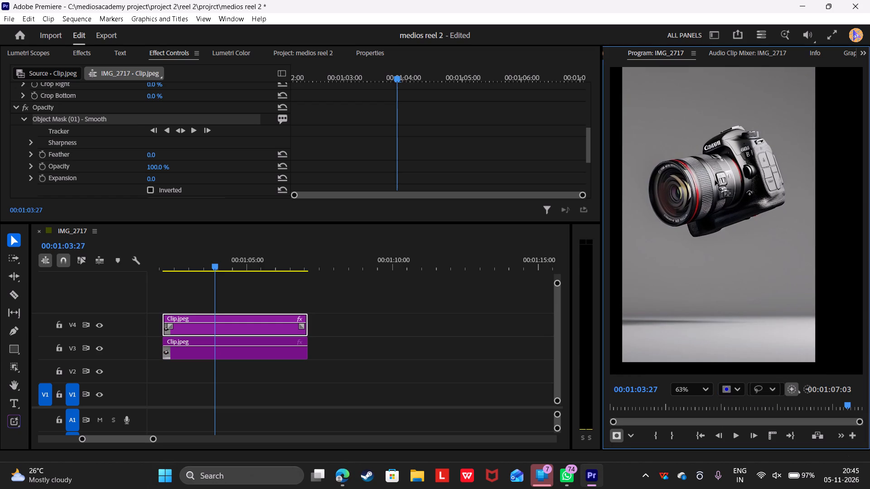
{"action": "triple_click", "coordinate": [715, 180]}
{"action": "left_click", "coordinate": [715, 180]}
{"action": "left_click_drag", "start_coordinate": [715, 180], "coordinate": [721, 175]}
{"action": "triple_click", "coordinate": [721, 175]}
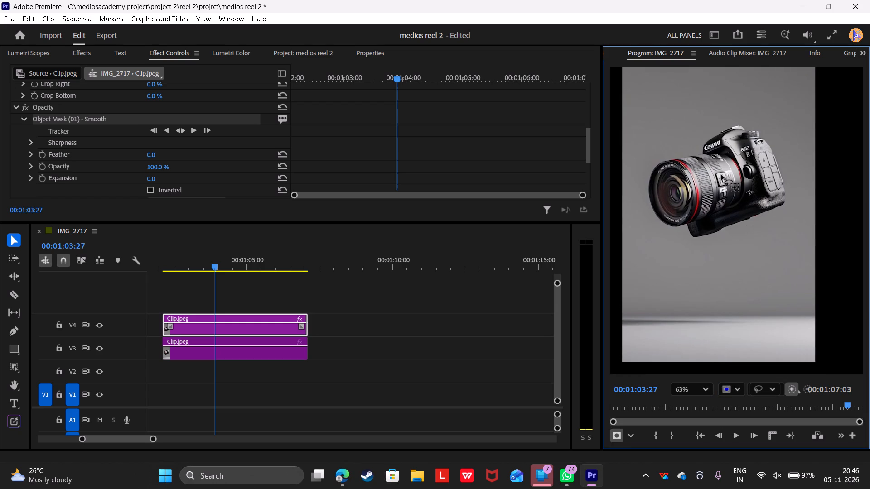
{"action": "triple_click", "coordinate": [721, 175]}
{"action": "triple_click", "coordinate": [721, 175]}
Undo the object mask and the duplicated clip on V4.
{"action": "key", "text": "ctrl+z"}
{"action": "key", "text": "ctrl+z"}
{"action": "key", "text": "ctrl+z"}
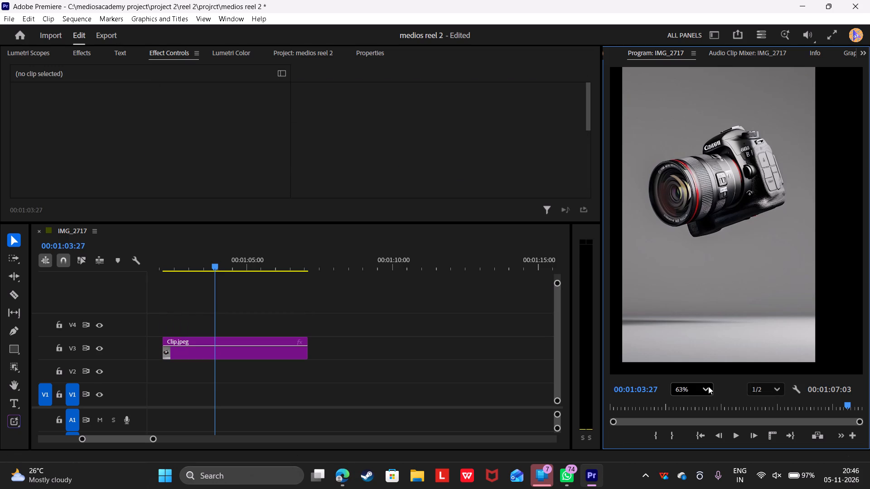
Scale the camera clip on V3 to 167 so the image fills the vertical frame.
{"action": "left_click_drag", "start_coordinate": [708, 386], "coordinate": [690, 233]}
{"action": "left_click", "coordinate": [690, 233]}
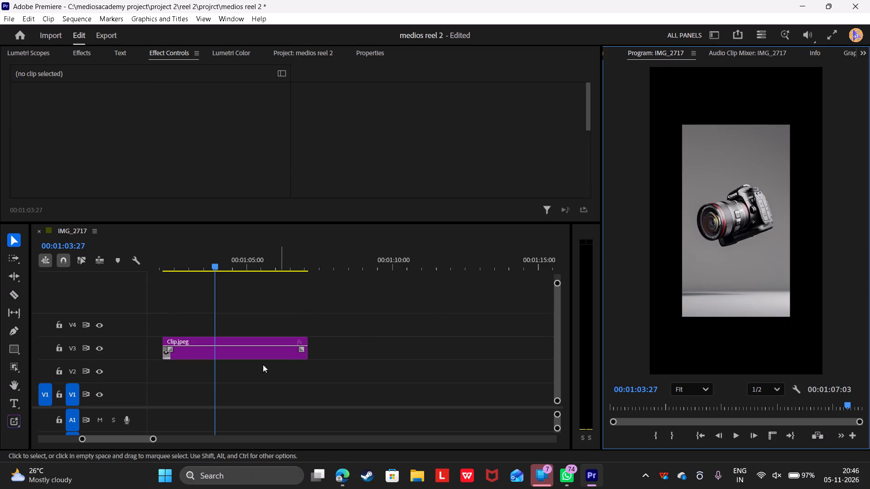
{"action": "left_click", "coordinate": [254, 367]}
{"action": "left_click", "coordinate": [248, 356]}
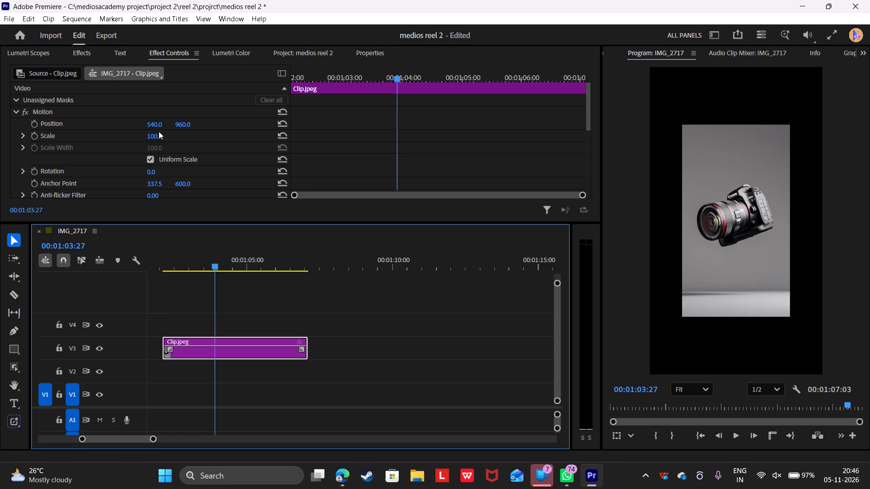
{"action": "left_click_drag", "start_coordinate": [156, 137], "coordinate": [194, 127]}
{"action": "left_click", "coordinate": [241, 315]}
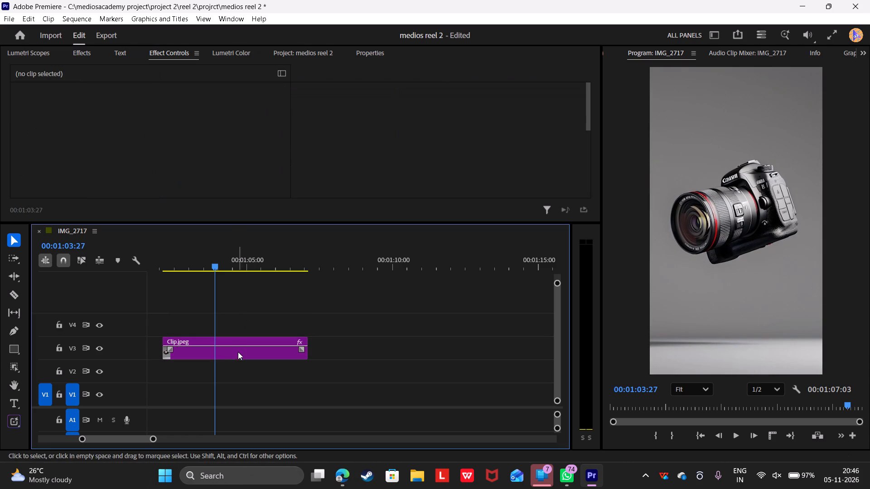
Duplicate the scaled camera clip from V3 onto V4 directly above it.
{"action": "left_click", "coordinate": [232, 360]}
{"action": "left_click_drag", "start_coordinate": [231, 356], "coordinate": [227, 322], "text": "alt"}
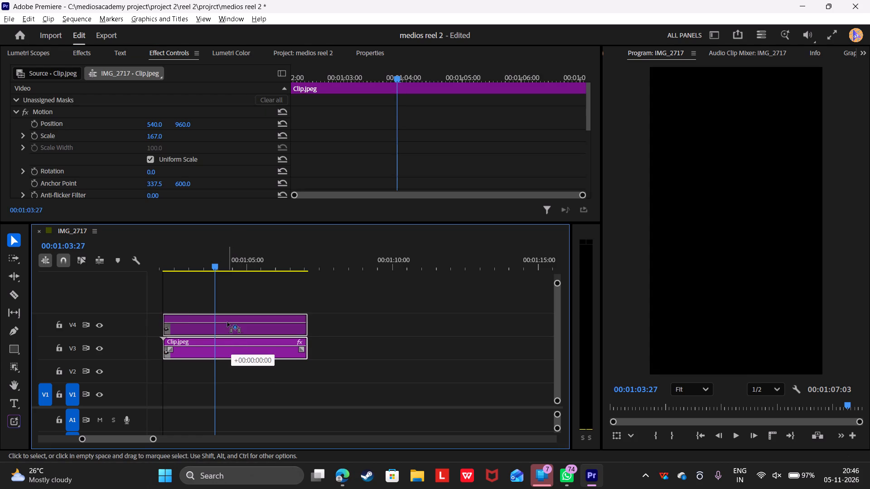
{"action": "left_click_drag", "start_coordinate": [227, 322], "coordinate": [227, 322], "text": "alt"}
{"action": "left_click", "coordinate": [227, 322]}
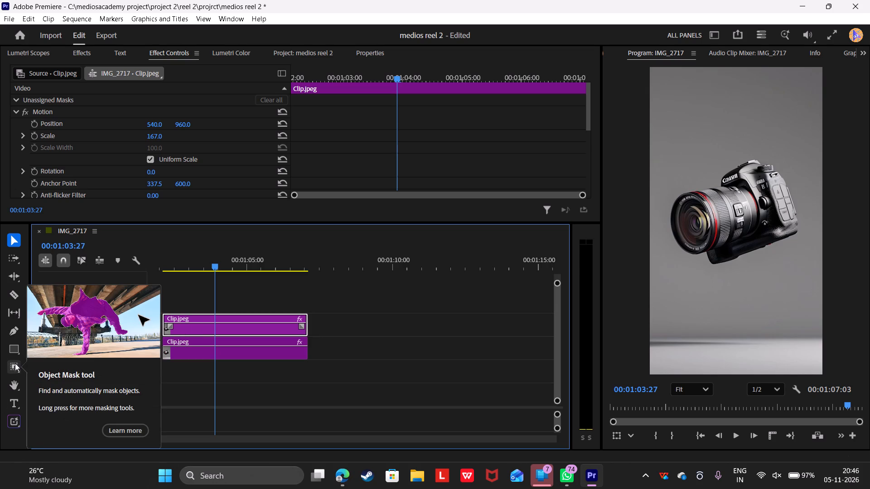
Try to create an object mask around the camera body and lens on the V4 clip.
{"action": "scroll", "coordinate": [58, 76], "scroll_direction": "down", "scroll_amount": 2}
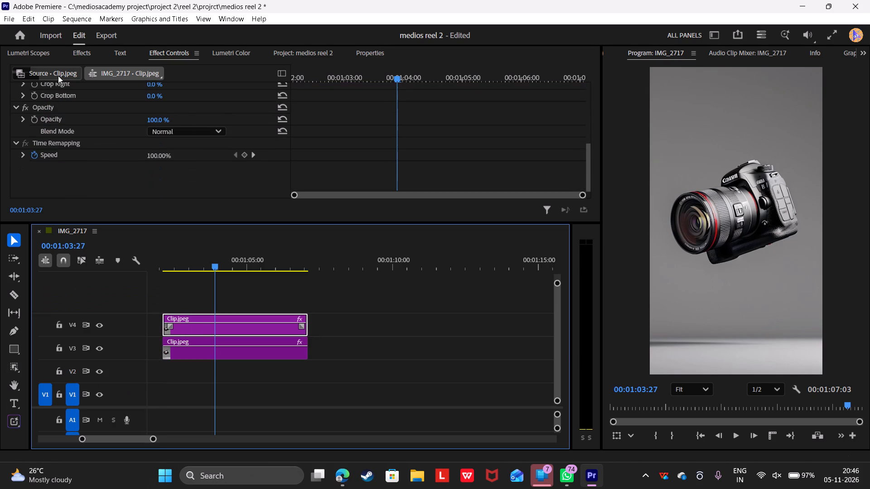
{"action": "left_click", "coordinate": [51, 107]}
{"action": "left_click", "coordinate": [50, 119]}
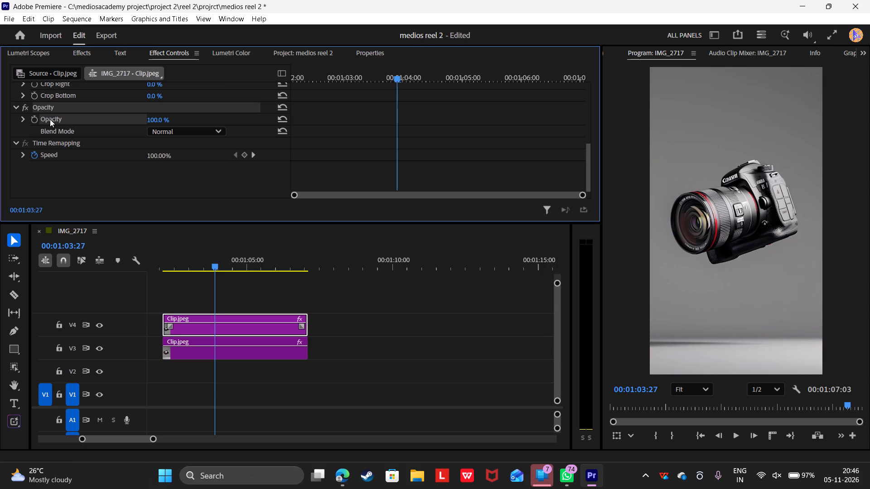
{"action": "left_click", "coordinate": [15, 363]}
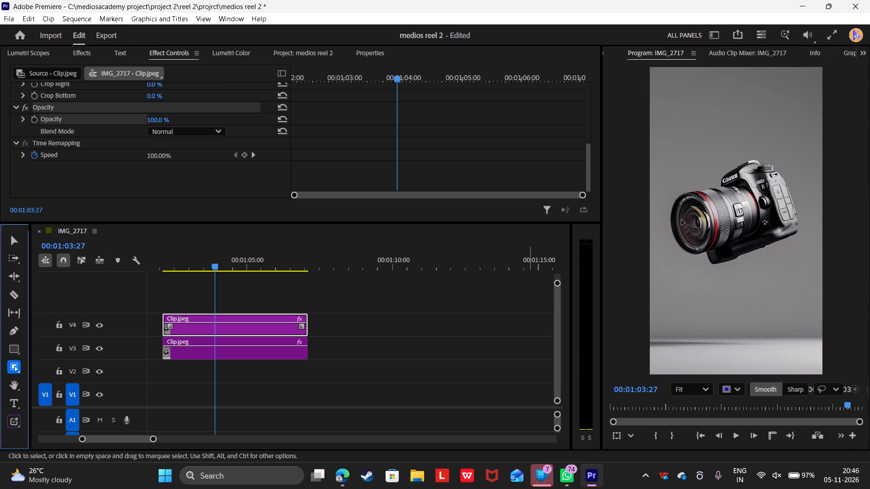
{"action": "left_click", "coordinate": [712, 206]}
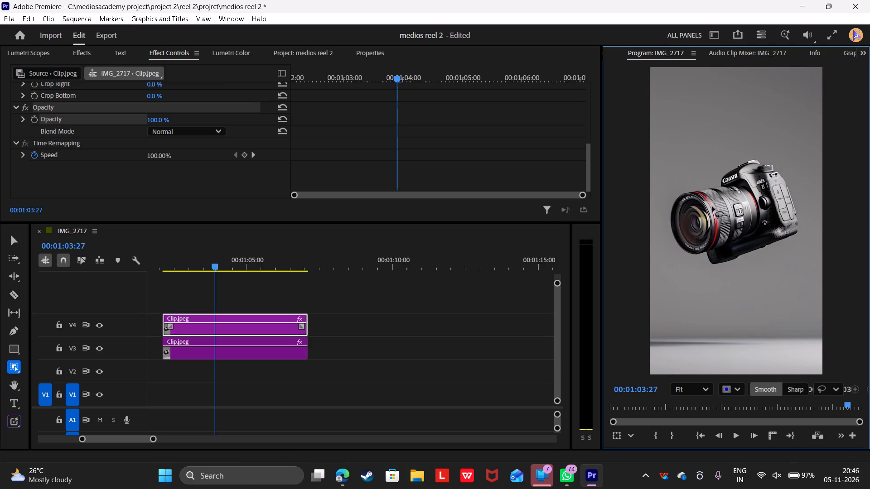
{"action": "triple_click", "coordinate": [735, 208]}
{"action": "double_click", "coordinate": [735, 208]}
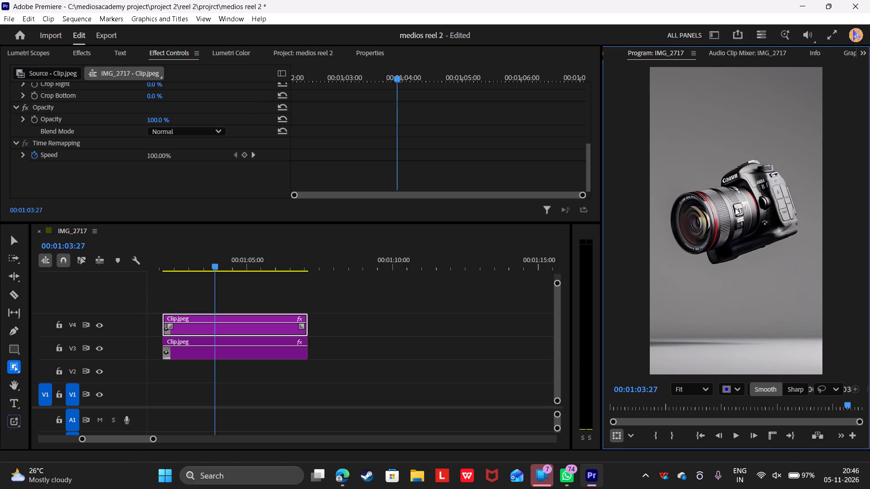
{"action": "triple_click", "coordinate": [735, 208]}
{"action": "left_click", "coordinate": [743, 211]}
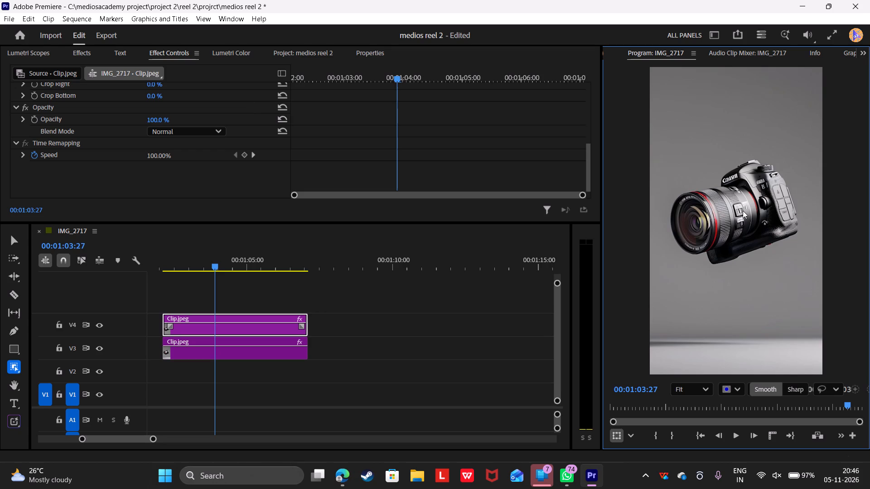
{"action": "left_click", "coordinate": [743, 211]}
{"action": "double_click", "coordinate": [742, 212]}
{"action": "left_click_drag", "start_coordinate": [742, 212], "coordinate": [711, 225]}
Close Premiere, saving the changes to the medios reel 2 project.
{"action": "left_click", "coordinate": [869, 0]}
{"action": "left_click", "coordinate": [421, 263]}
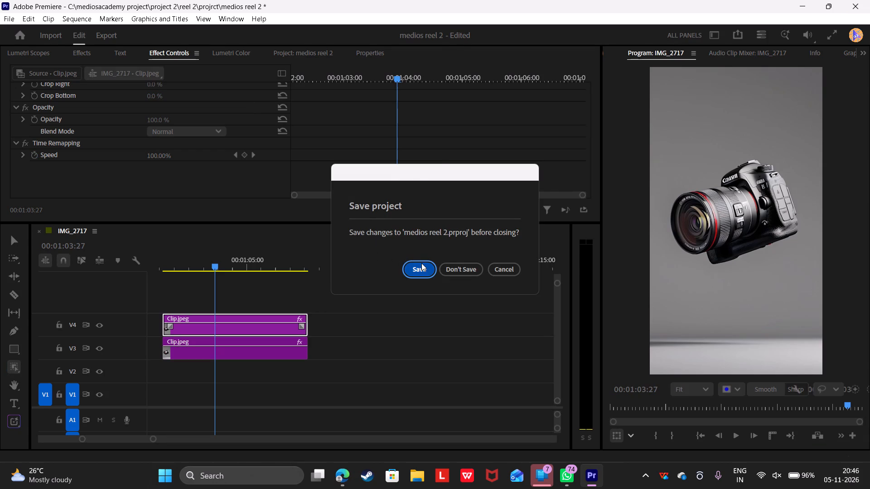
Relaunch Premiere and reopen the recent project medios reel 2, skipping the relinking of missing media.
{"action": "left_click", "coordinate": [267, 477]}
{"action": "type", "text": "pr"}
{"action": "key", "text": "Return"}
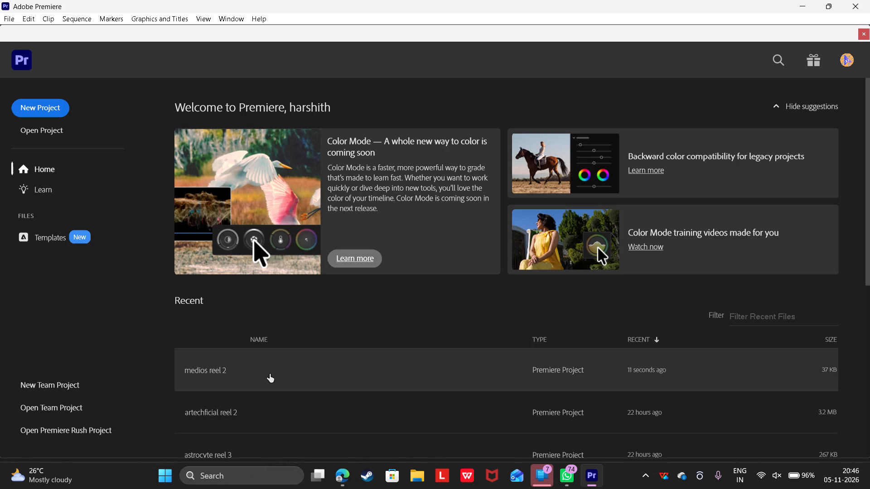
{"action": "left_click", "coordinate": [269, 371]}
{"action": "left_click", "coordinate": [269, 371]}
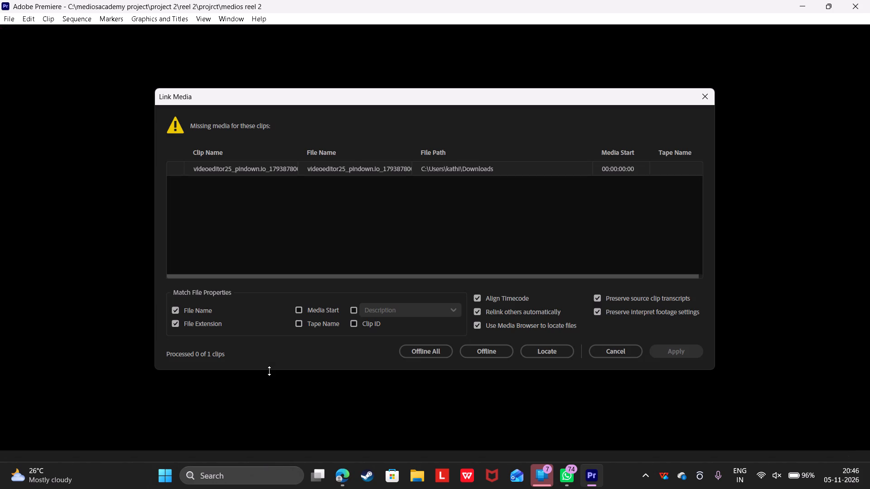
{"action": "left_click", "coordinate": [609, 342]}
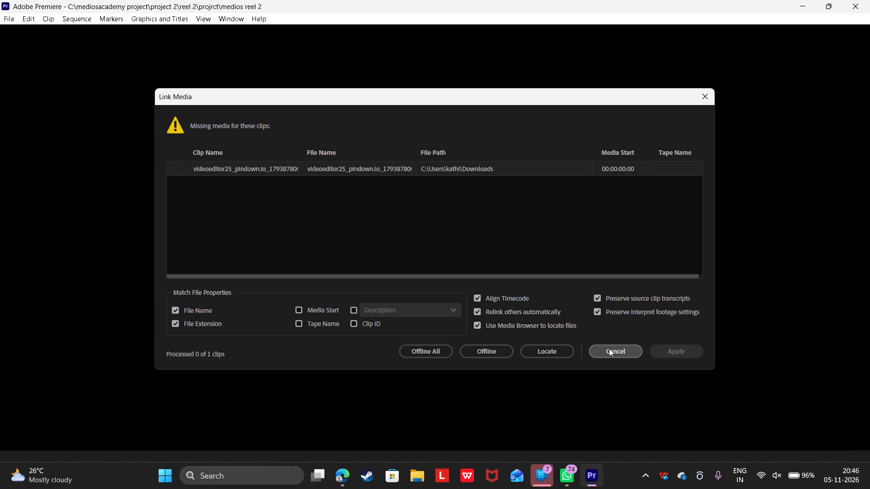
{"action": "left_click", "coordinate": [608, 349]}
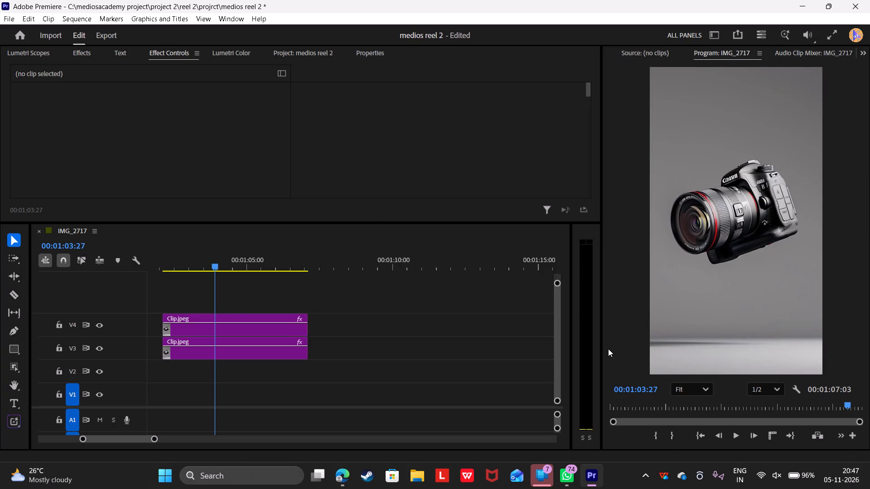
Create an object mask covering the whole camera on the V4 clip.
{"action": "left_click", "coordinate": [215, 325]}
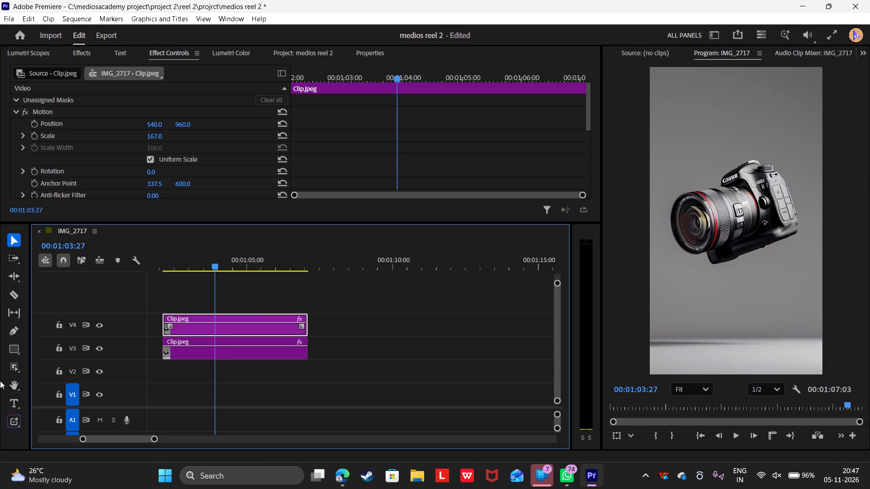
{"action": "left_click", "coordinate": [18, 363]}
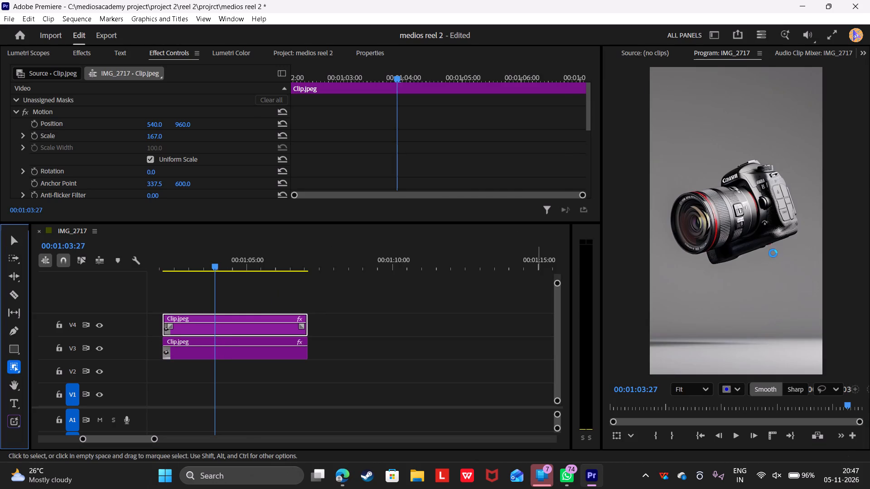
{"action": "left_click", "coordinate": [744, 213]}
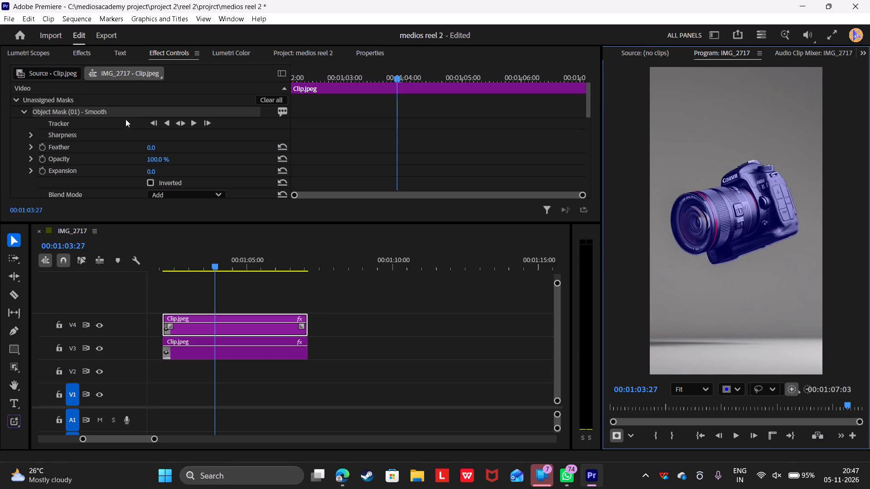
Move the unassigned camera object mask into the V4 clip's Opacity effect.
{"action": "left_click_drag", "start_coordinate": [90, 110], "coordinate": [82, 184]}
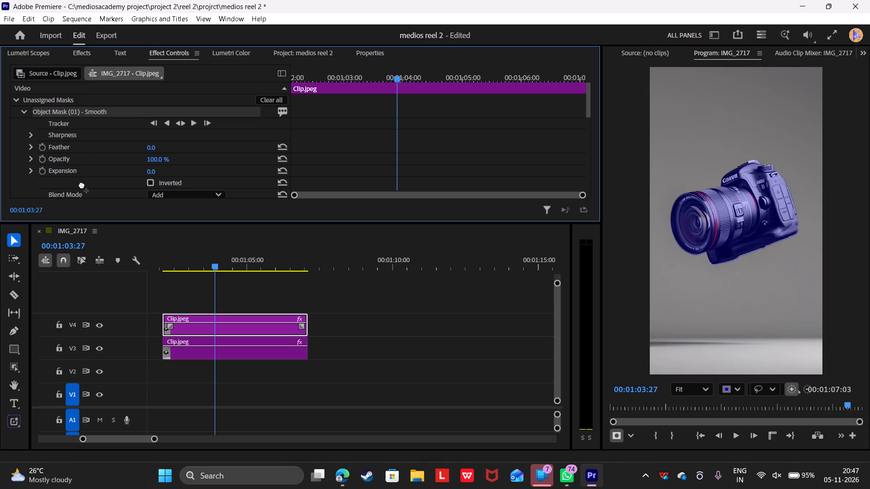
{"action": "left_click_drag", "start_coordinate": [82, 184], "coordinate": [99, 119]}
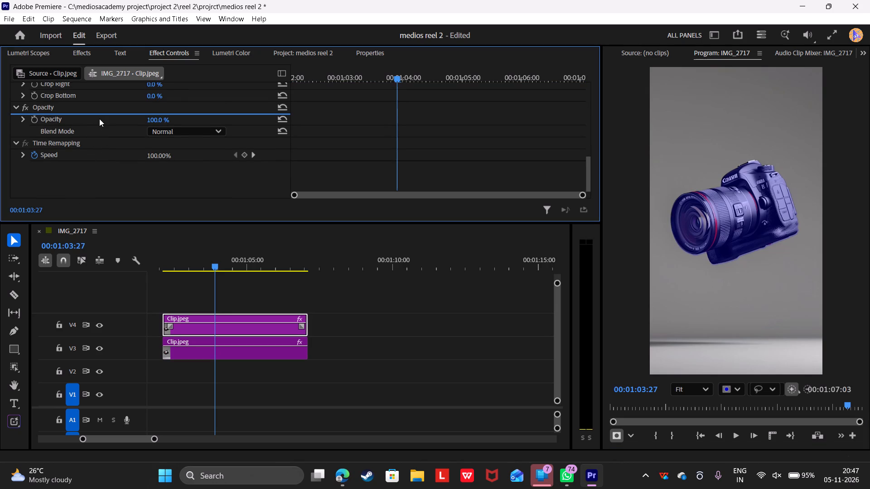
Track the camera object mask both forward and backward through the V4 clip.
{"action": "scroll", "coordinate": [309, 97], "scroll_direction": "up", "scroll_amount": 1}
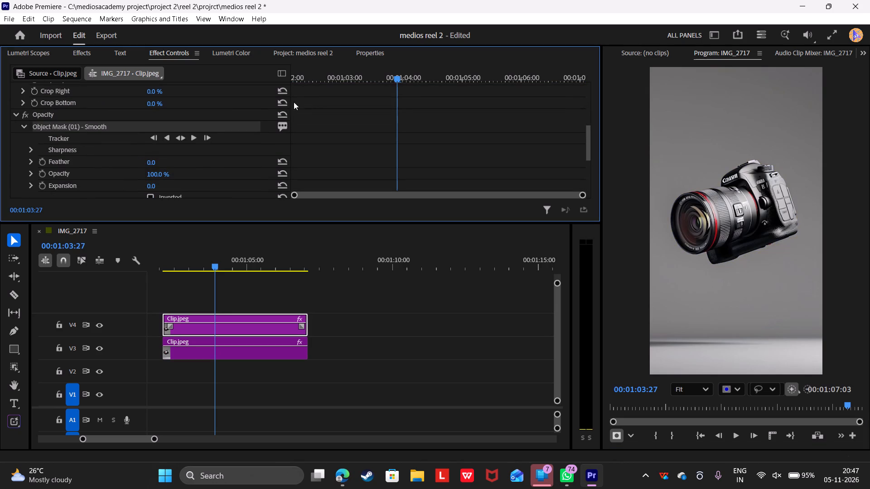
{"action": "left_click", "coordinate": [179, 137]}
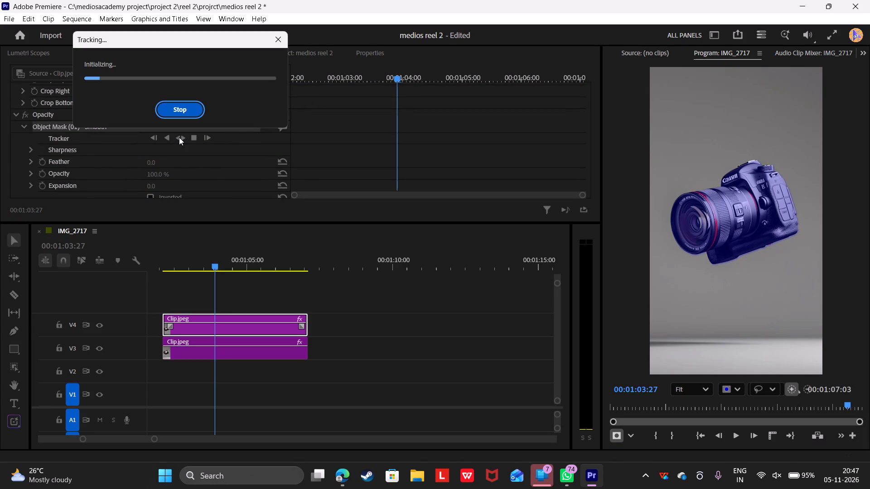
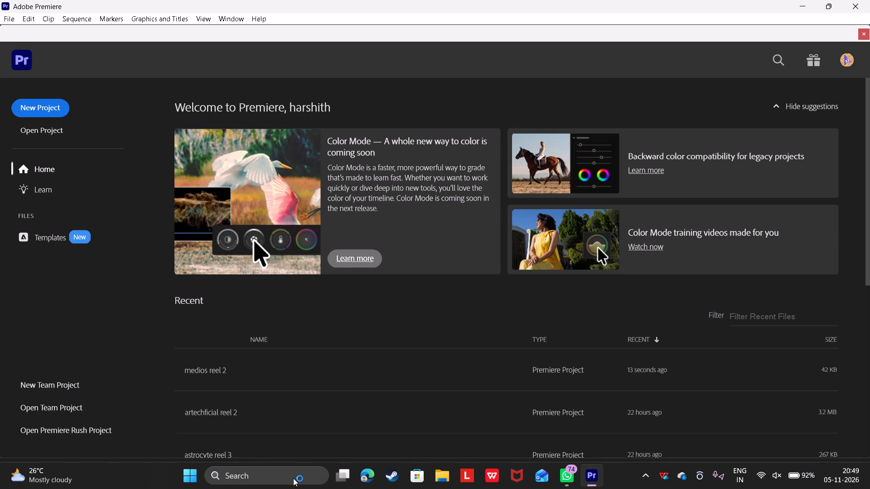
Reopen the medios reel 2 project from the recent files.
{"action": "left_click", "coordinate": [262, 376]}
{"action": "left_click", "coordinate": [262, 376]}
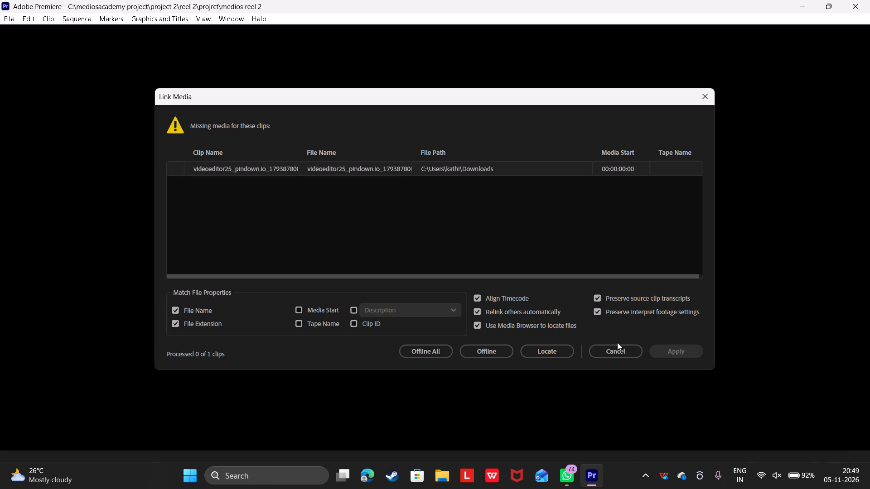
Dismiss the missing media relink request.
{"action": "left_click", "coordinate": [613, 350]}
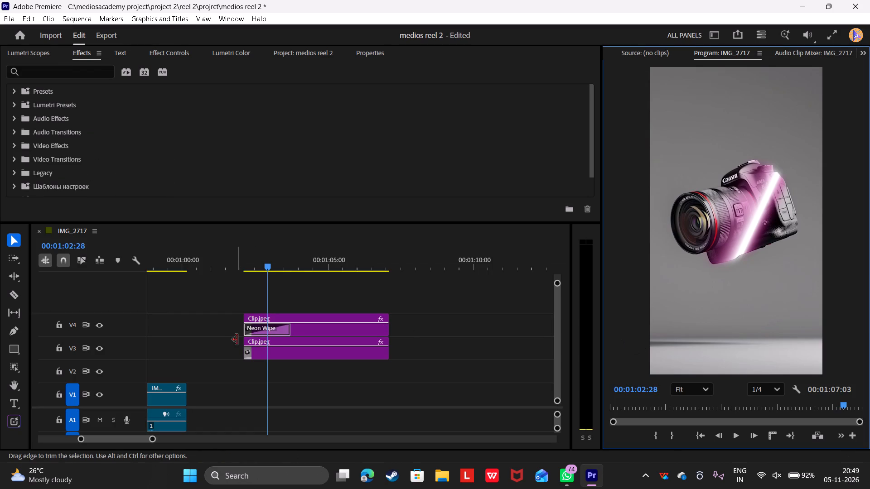
Set the colour of the Neon Wipe transition on the V4 clip to white (FFFFFF) and play it back.
{"action": "double_click", "coordinate": [283, 329]}
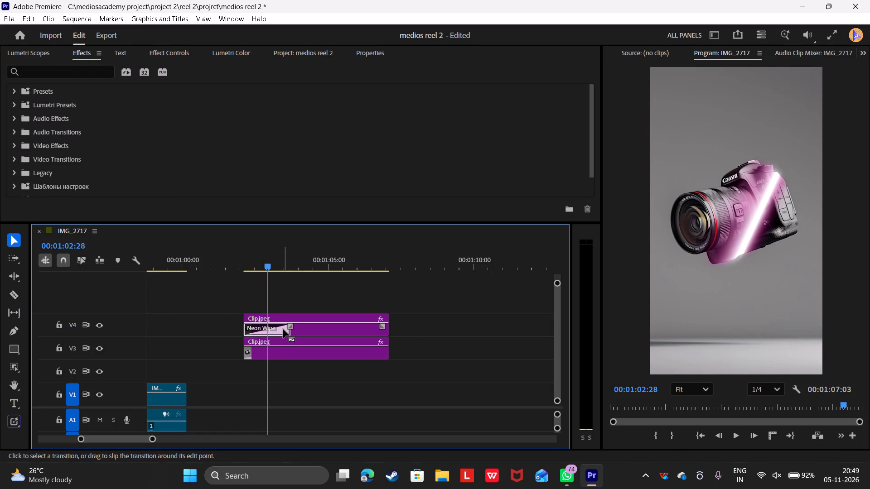
{"action": "left_click", "coordinate": [166, 55]}
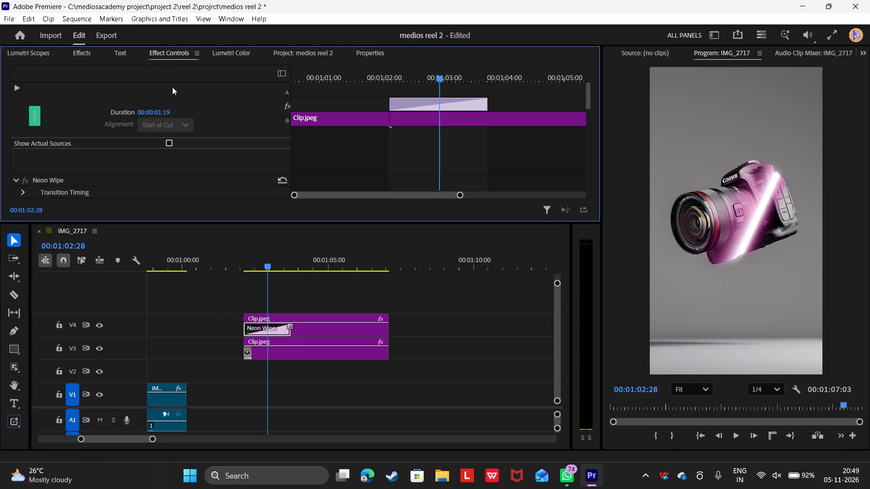
{"action": "scroll", "coordinate": [116, 110], "scroll_direction": "down", "scroll_amount": 1}
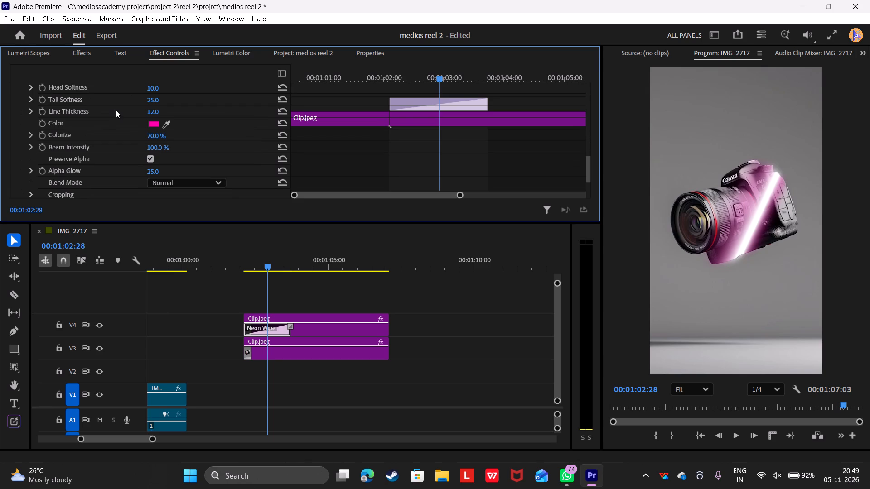
{"action": "left_click", "coordinate": [153, 121]}
{"action": "left_click", "coordinate": [155, 124]}
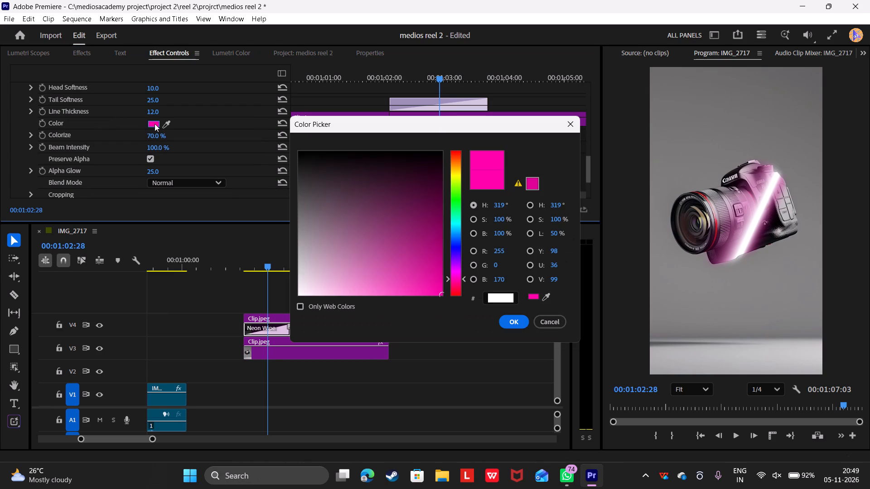
{"action": "left_click_drag", "start_coordinate": [378, 195], "coordinate": [261, 350]}
{"action": "left_click", "coordinate": [510, 317]}
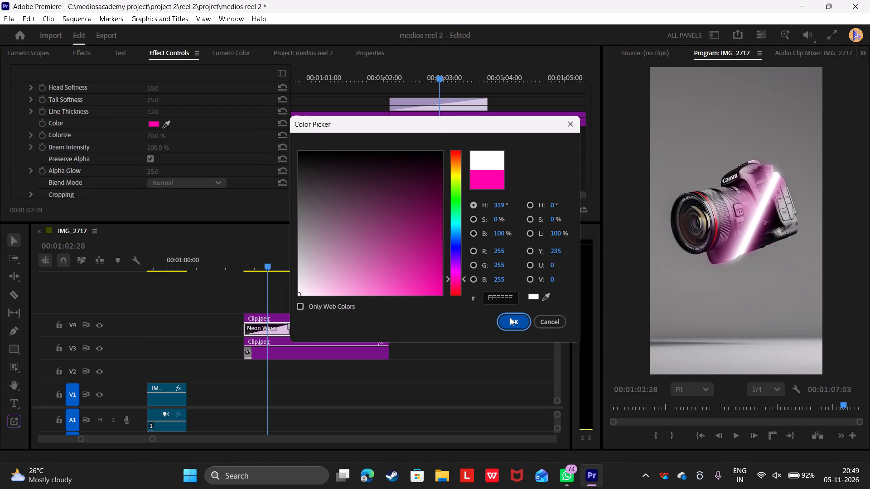
{"action": "left_click_drag", "start_coordinate": [257, 259], "coordinate": [245, 261]}
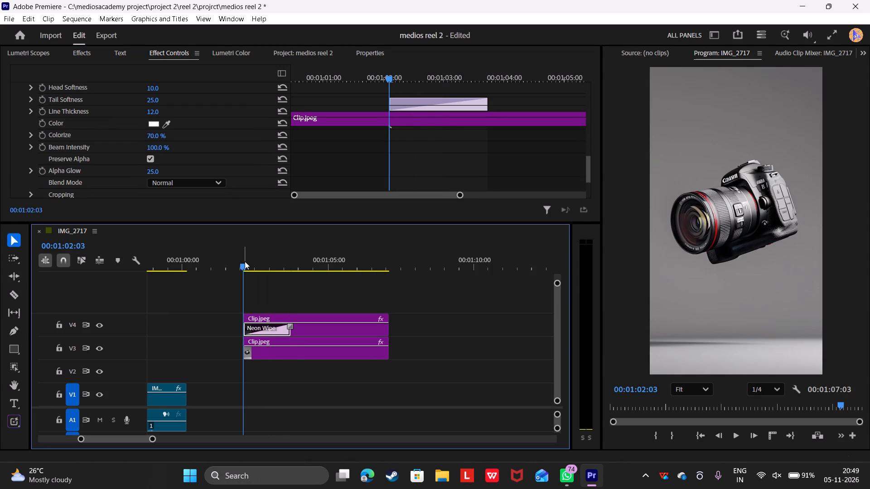
{"action": "key", "text": "space"}
{"action": "key", "text": "space"}
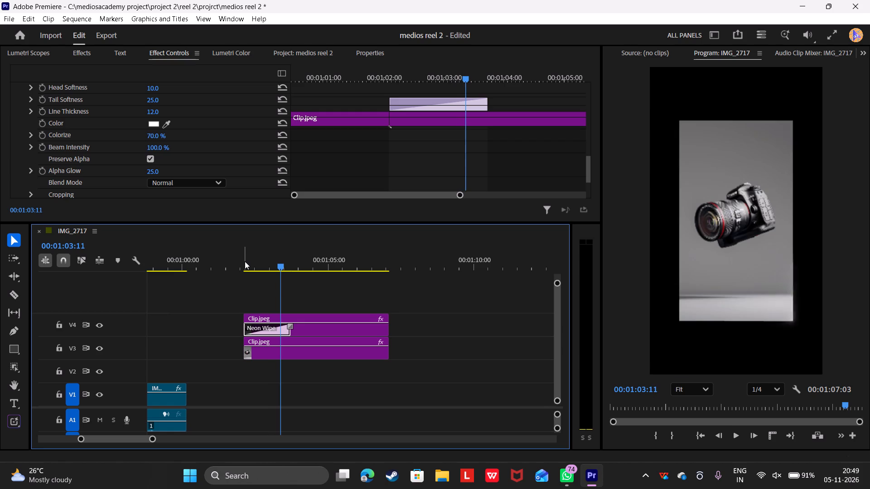
Set the program monitor's playback resolution to Full and replay the Neon Wipe transition.
{"action": "left_click", "coordinate": [758, 388]}
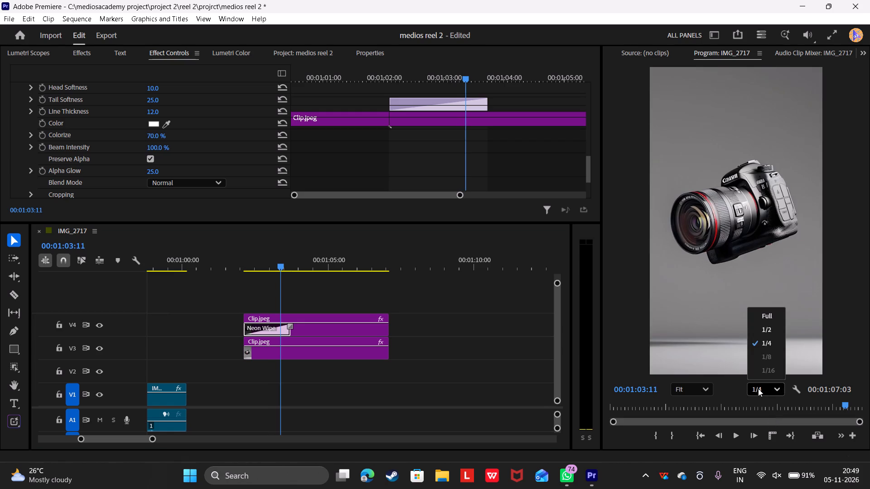
{"action": "left_click", "coordinate": [759, 321]}
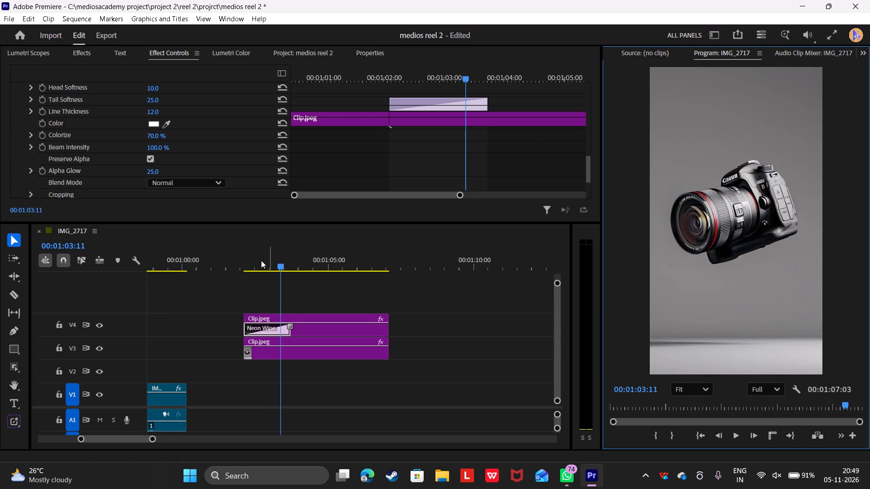
{"action": "left_click_drag", "start_coordinate": [254, 259], "coordinate": [246, 260]}
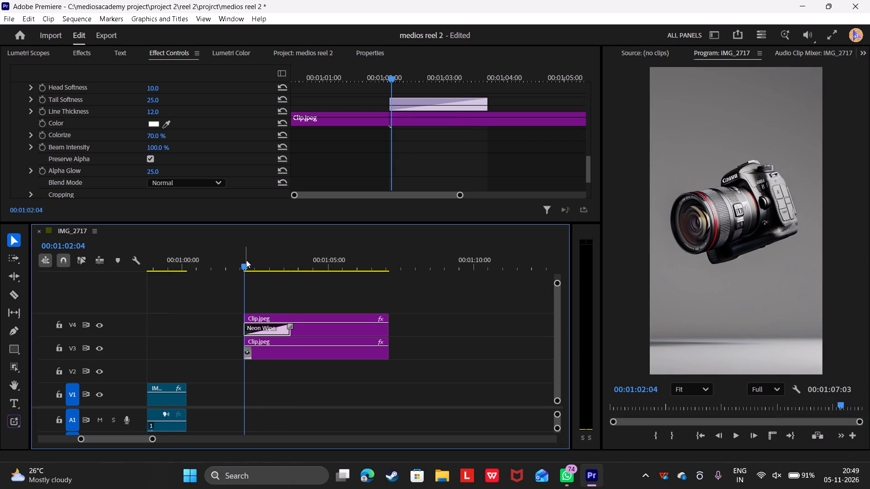
{"action": "key", "text": "space"}
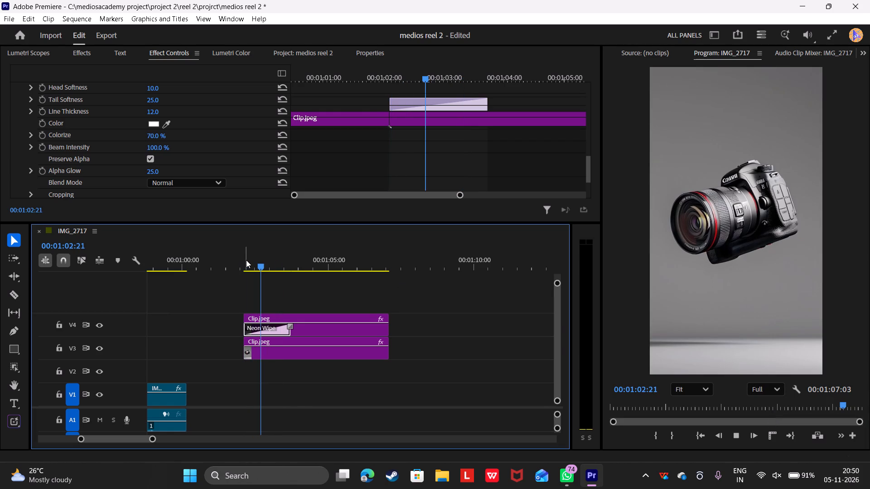
{"action": "key", "text": "space"}
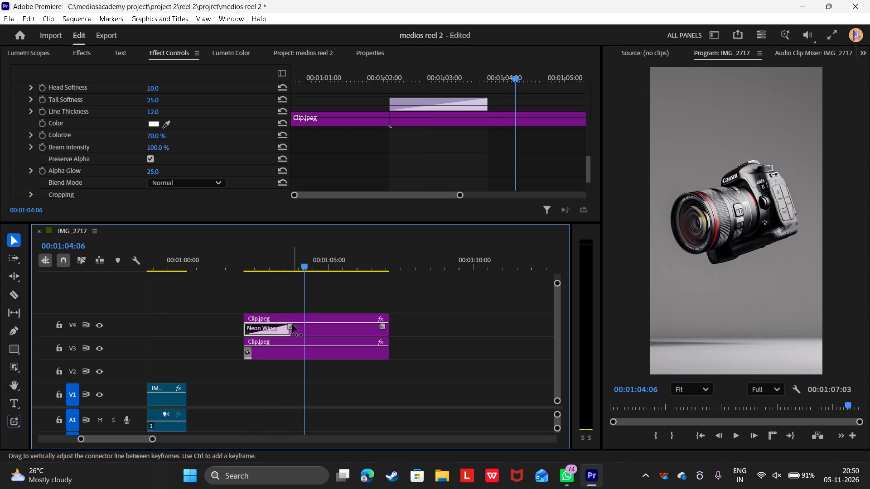
Extend the Neon Wipe transition on the V4 clip to about 4 seconds and play it back.
{"action": "left_click_drag", "start_coordinate": [291, 325], "coordinate": [359, 323]}
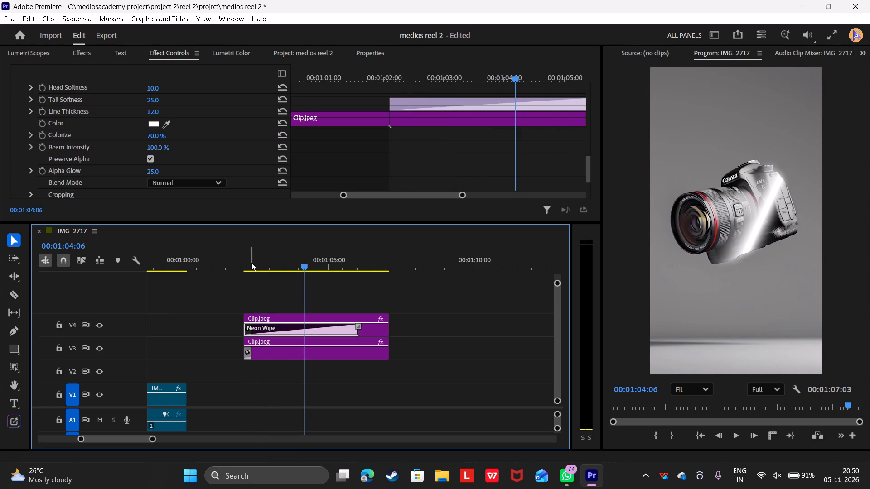
{"action": "double_click", "coordinate": [251, 263]}
{"action": "key", "text": "space"}
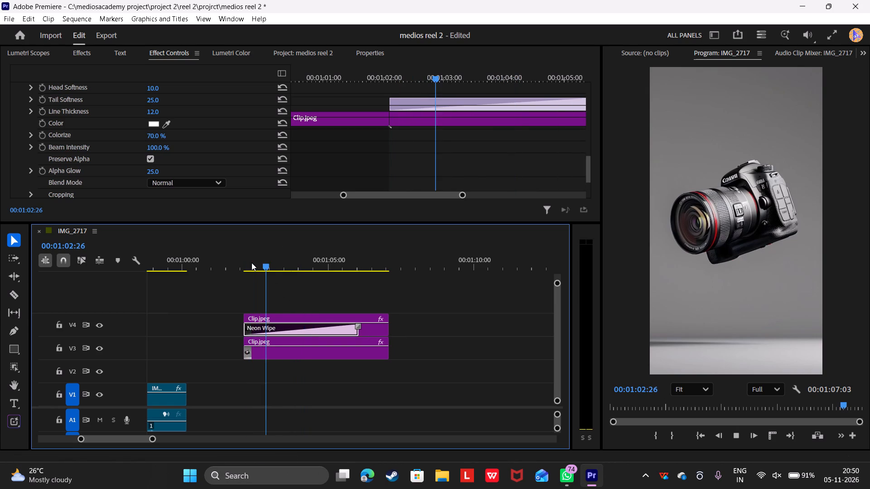
{"action": "key", "text": "space"}
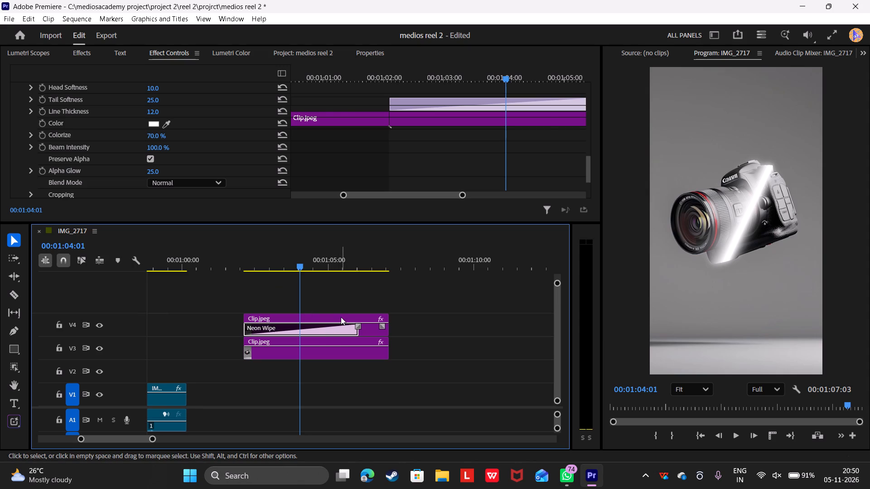
Duplicate the V4 Clip.jpeg with its Neon Wipe to the very start of the sequence on V4.
{"action": "left_click_drag", "start_coordinate": [341, 317], "coordinate": [135, 321], "text": "alt"}
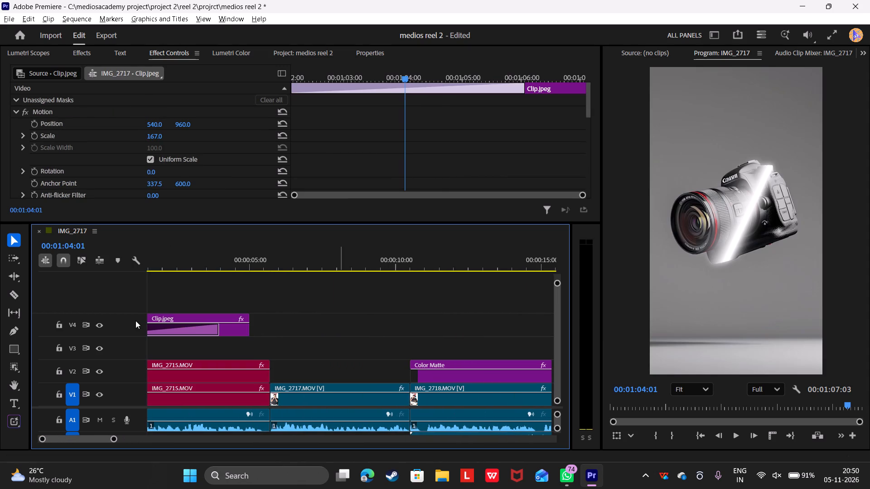
{"action": "left_click_drag", "start_coordinate": [205, 258], "coordinate": [108, 294]}
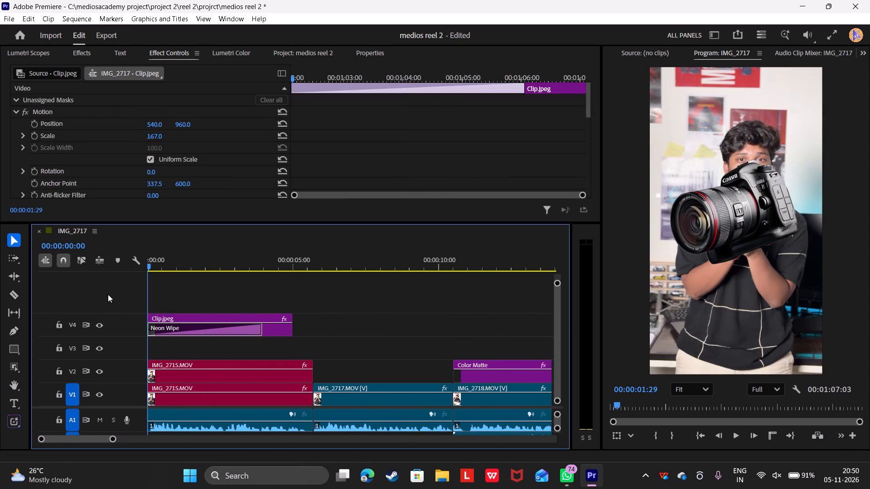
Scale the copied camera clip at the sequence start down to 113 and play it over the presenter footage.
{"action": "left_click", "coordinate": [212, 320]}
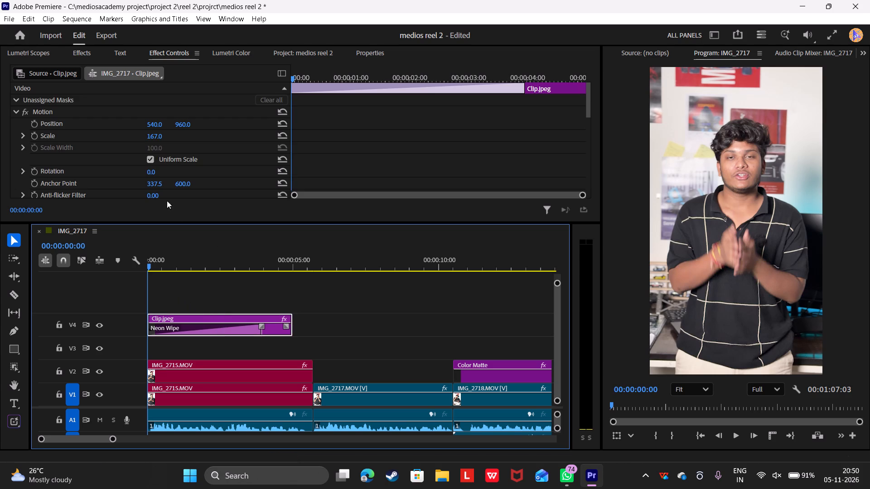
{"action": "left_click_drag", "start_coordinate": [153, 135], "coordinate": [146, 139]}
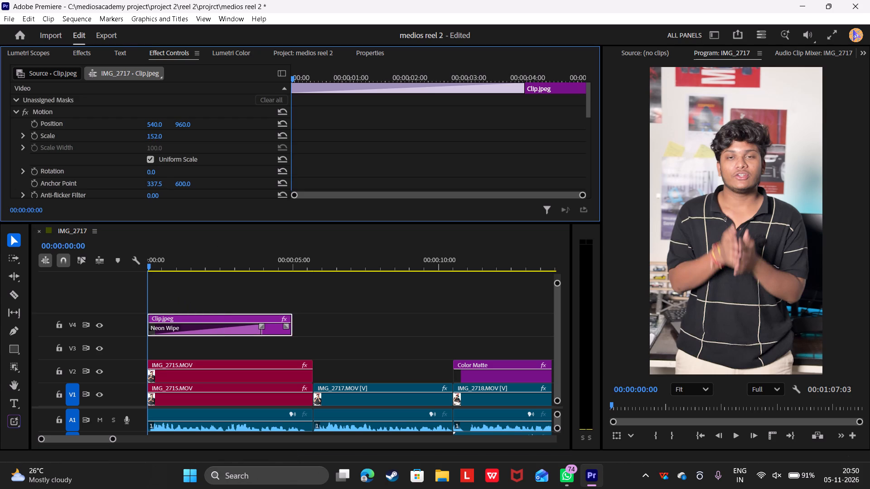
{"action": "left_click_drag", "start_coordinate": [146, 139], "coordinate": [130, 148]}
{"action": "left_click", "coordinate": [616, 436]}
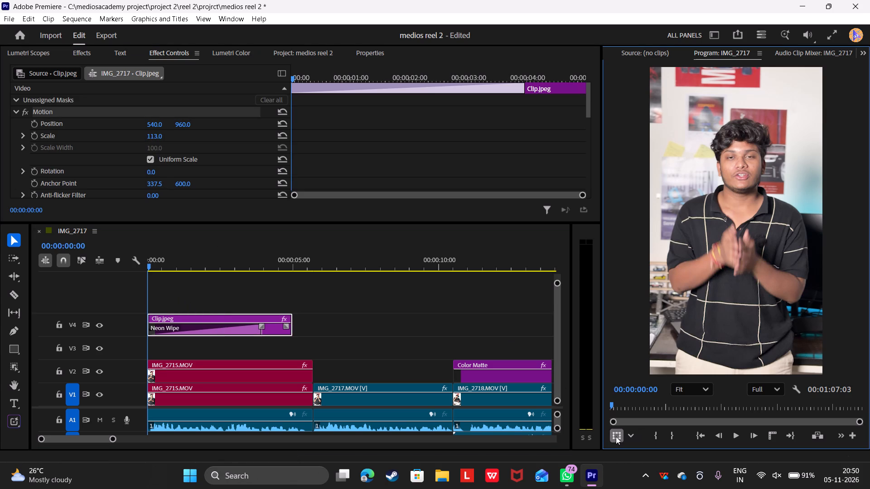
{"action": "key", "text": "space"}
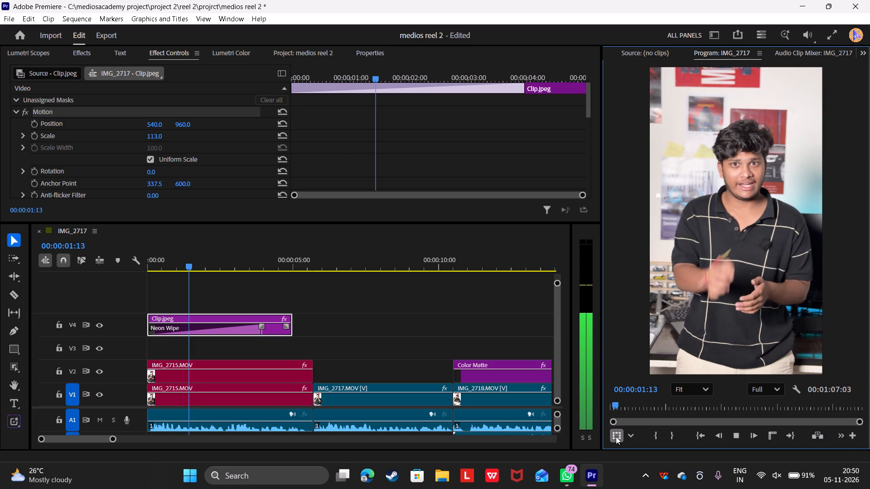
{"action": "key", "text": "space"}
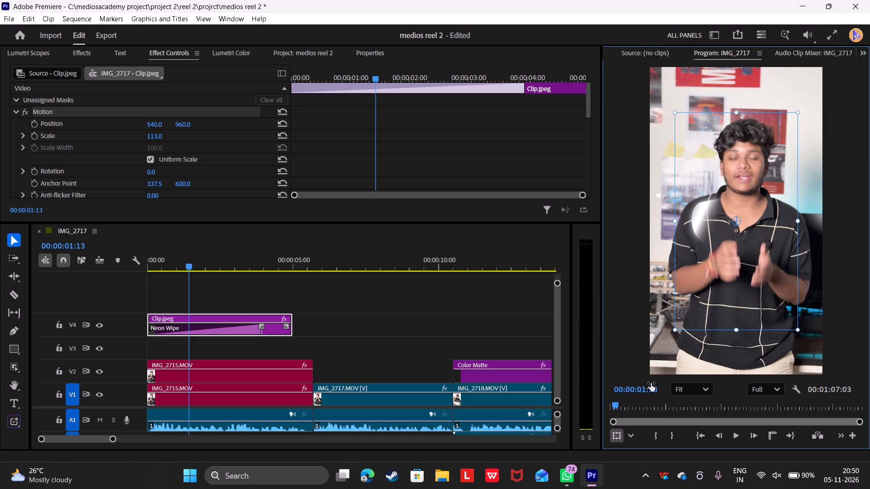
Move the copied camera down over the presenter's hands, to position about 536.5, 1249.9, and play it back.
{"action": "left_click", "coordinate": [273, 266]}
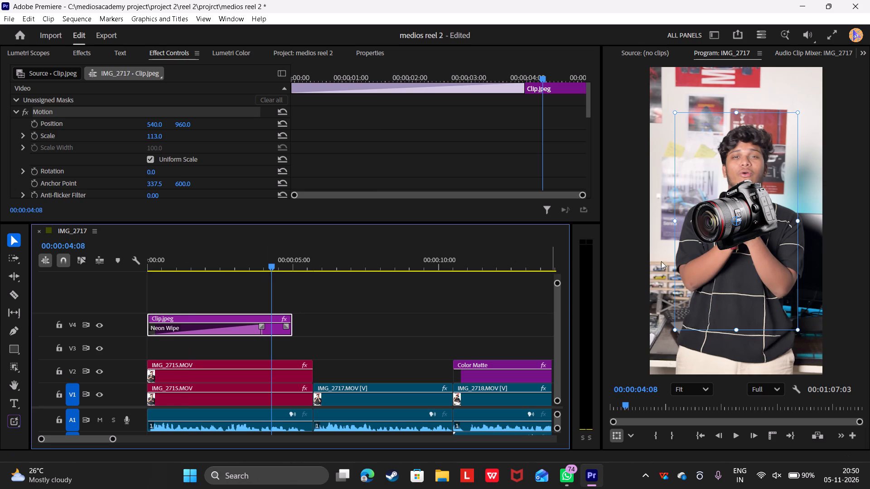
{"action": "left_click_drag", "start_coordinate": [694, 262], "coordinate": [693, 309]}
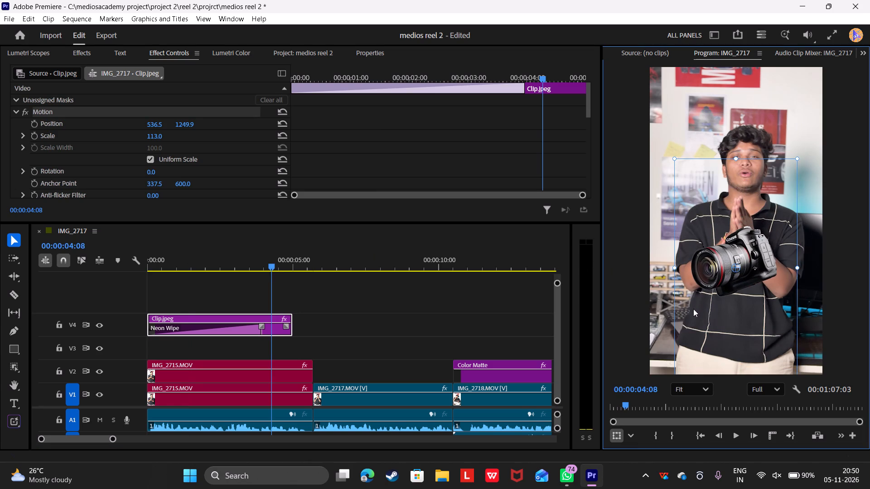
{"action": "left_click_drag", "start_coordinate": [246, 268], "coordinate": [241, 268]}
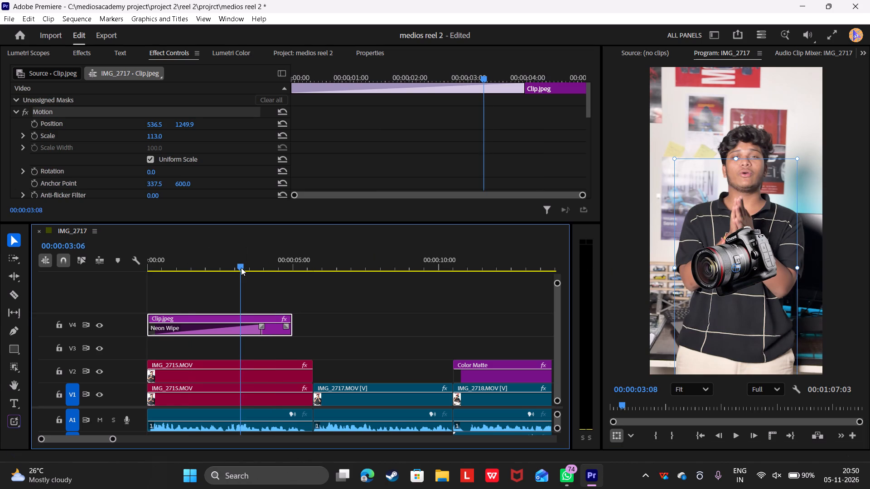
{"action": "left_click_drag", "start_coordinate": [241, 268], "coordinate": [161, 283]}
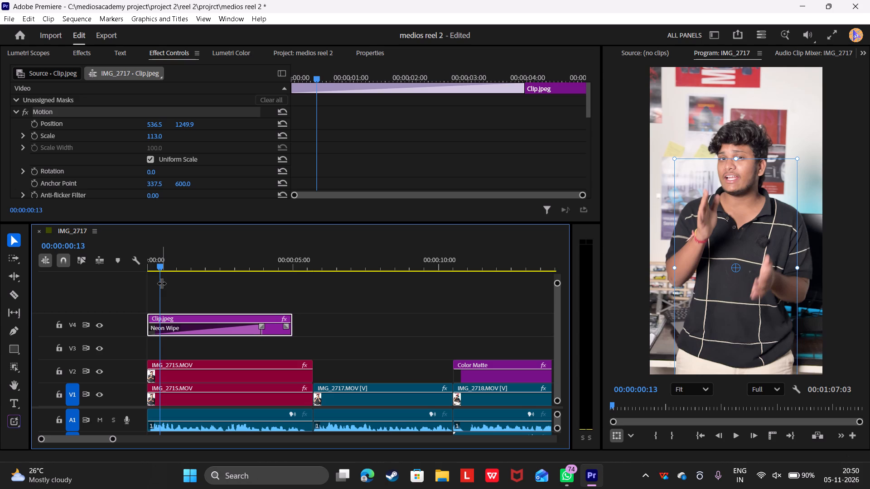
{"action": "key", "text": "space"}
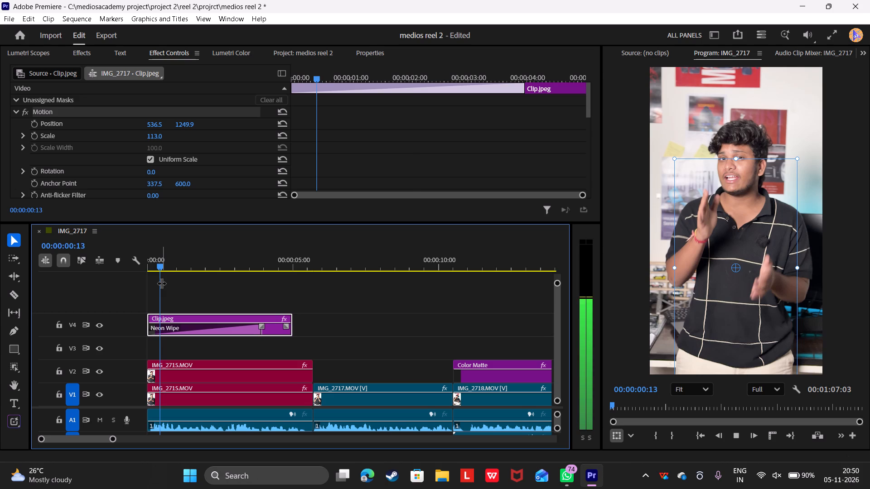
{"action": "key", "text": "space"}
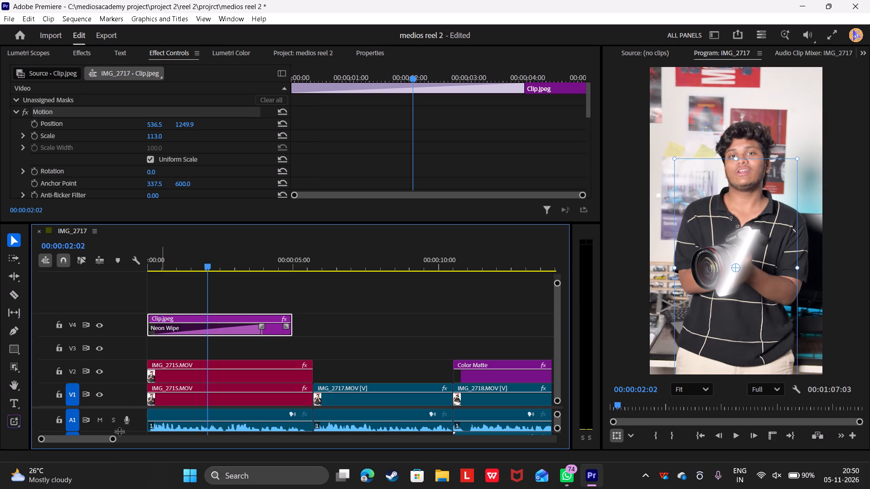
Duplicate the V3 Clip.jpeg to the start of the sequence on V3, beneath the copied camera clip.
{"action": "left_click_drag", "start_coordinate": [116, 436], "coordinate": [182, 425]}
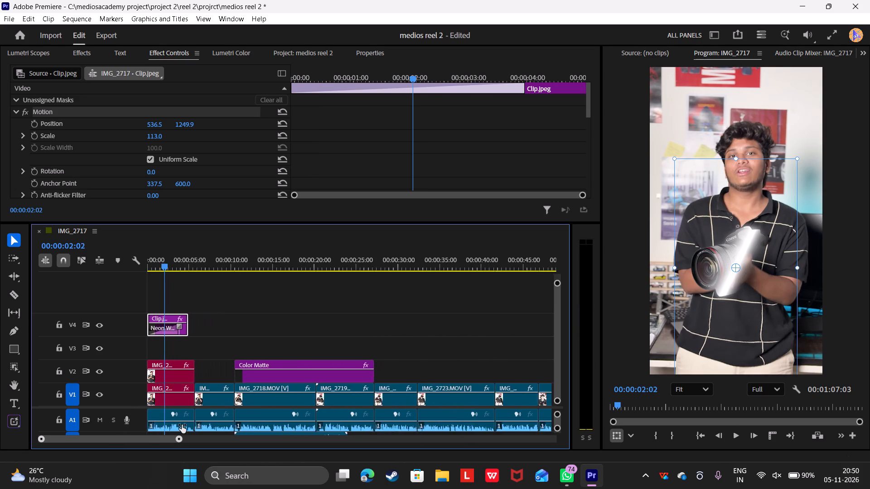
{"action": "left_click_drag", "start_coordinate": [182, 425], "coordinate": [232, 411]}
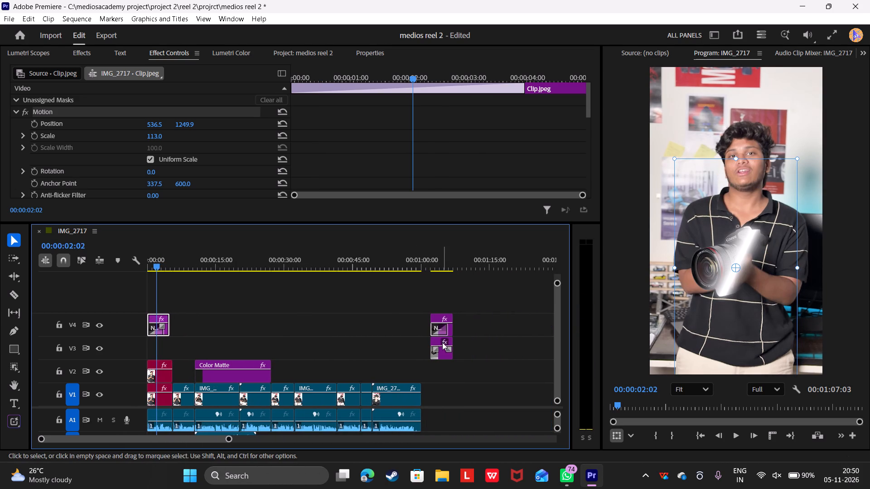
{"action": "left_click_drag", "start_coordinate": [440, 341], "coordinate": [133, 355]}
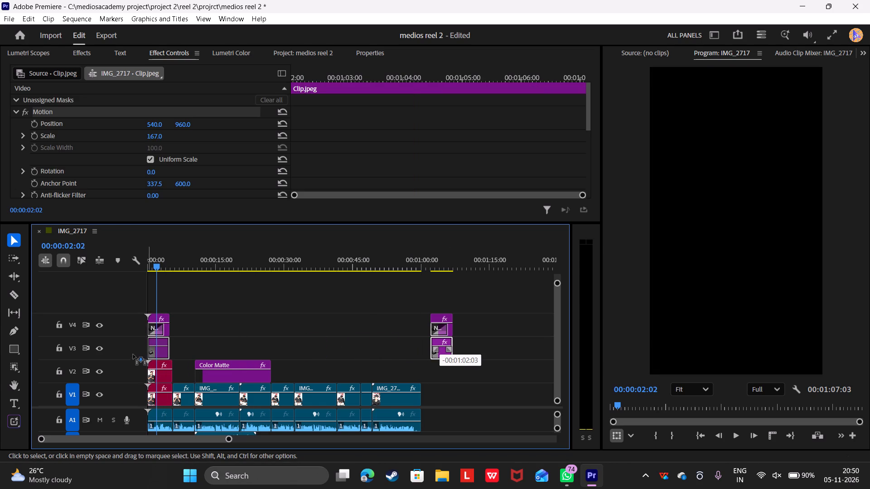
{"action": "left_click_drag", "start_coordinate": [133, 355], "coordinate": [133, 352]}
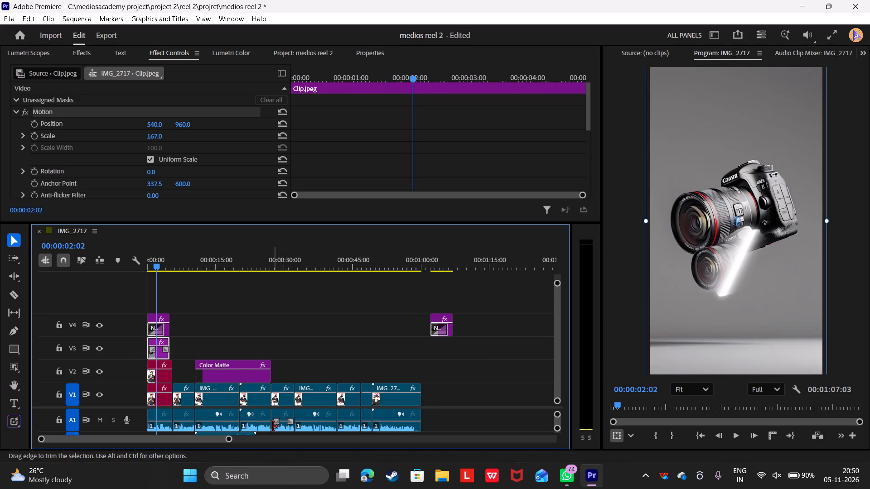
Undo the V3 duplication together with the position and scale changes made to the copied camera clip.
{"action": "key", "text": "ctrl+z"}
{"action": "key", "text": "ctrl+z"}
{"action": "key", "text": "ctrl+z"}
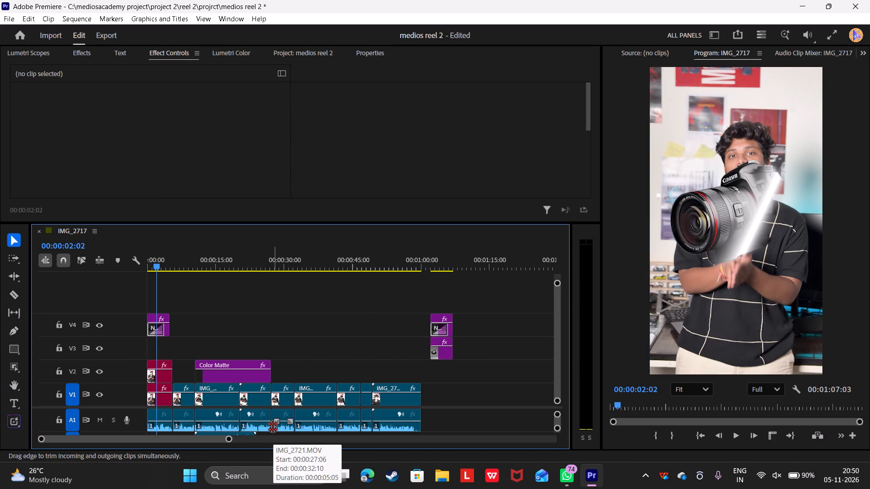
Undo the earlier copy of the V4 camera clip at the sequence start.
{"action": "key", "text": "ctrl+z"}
Duplicate the stacked V3 and V4 Clip.jpeg clips together from the sequence end to the sequence start, keeping their tracks.
{"action": "left_click_drag", "start_coordinate": [472, 312], "coordinate": [435, 345]}
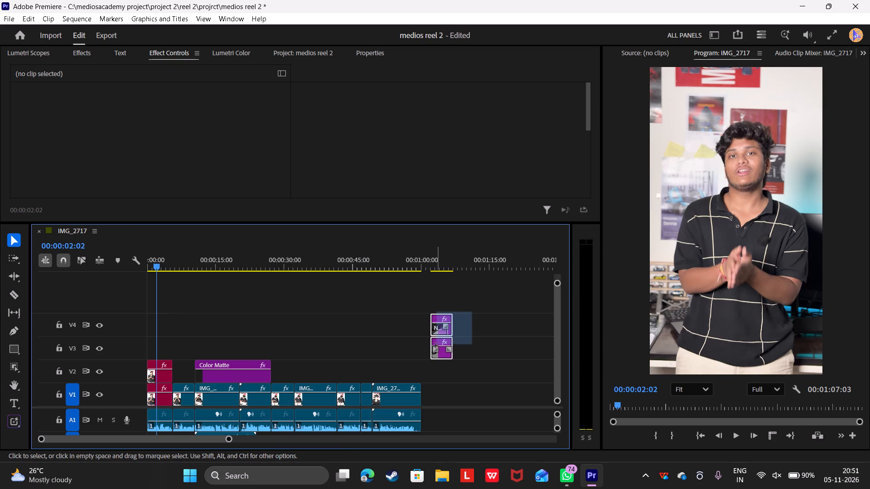
{"action": "left_click_drag", "start_coordinate": [435, 345], "coordinate": [435, 345]}
{"action": "left_click_drag", "start_coordinate": [444, 352], "coordinate": [154, 349], "text": "alt"}
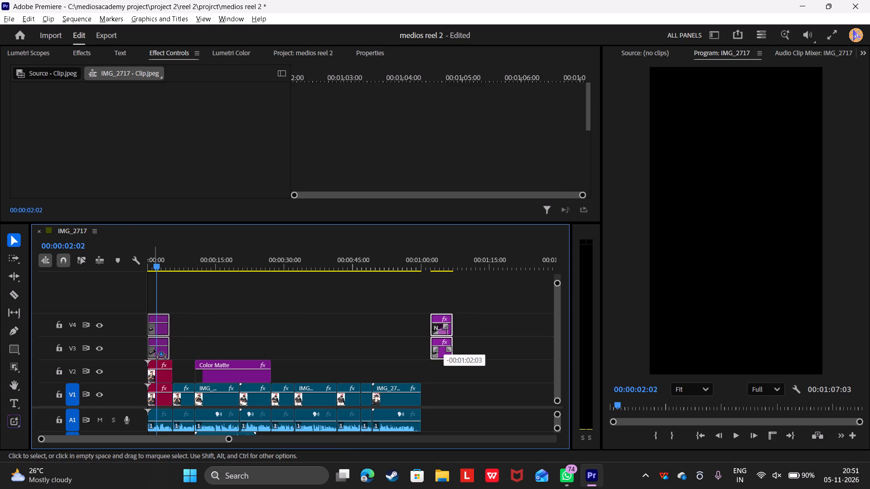
{"action": "left_click_drag", "start_coordinate": [154, 349], "coordinate": [153, 347], "text": "alt"}
Play the opening seconds from the sequence start to examine the Neon Wipe over the duplicated camera clips.
{"action": "left_click_drag", "start_coordinate": [232, 438], "coordinate": [121, 411]}
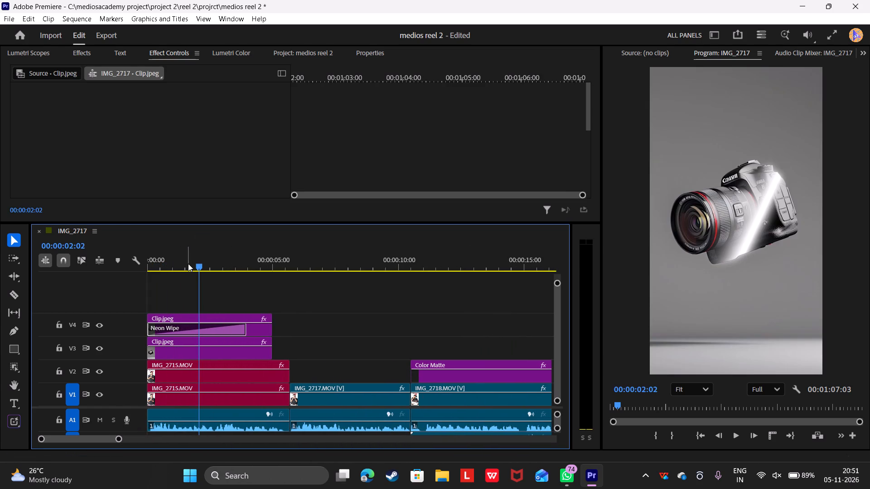
{"action": "left_click_drag", "start_coordinate": [188, 264], "coordinate": [126, 281]}
{"action": "left_click", "coordinate": [173, 289]}
{"action": "key", "text": "space"}
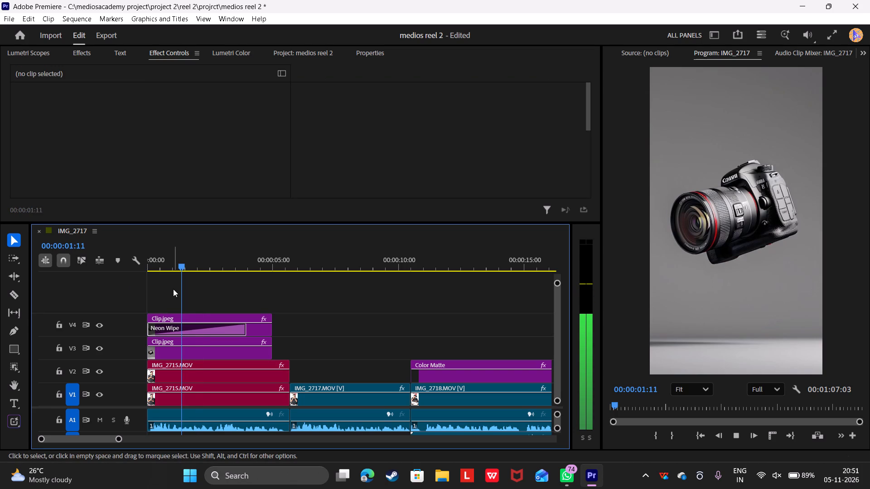
{"action": "key", "text": "space"}
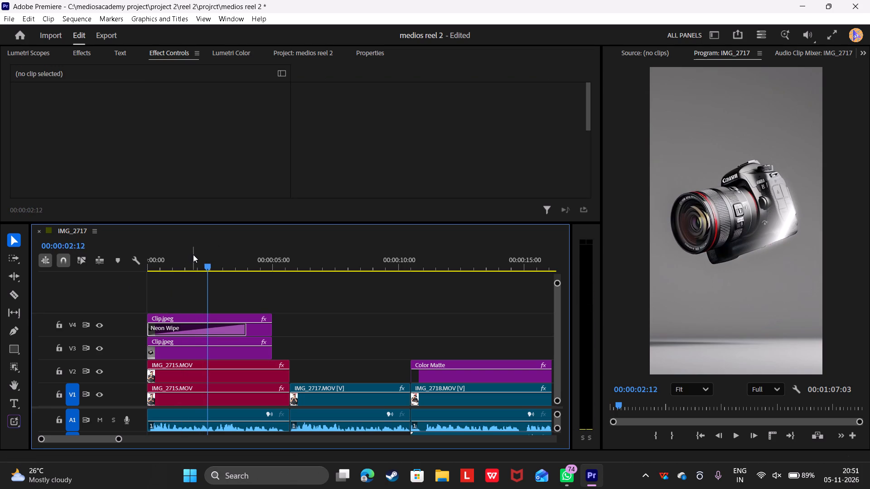
{"action": "left_click_drag", "start_coordinate": [193, 254], "coordinate": [138, 271]}
{"action": "key", "text": "space"}
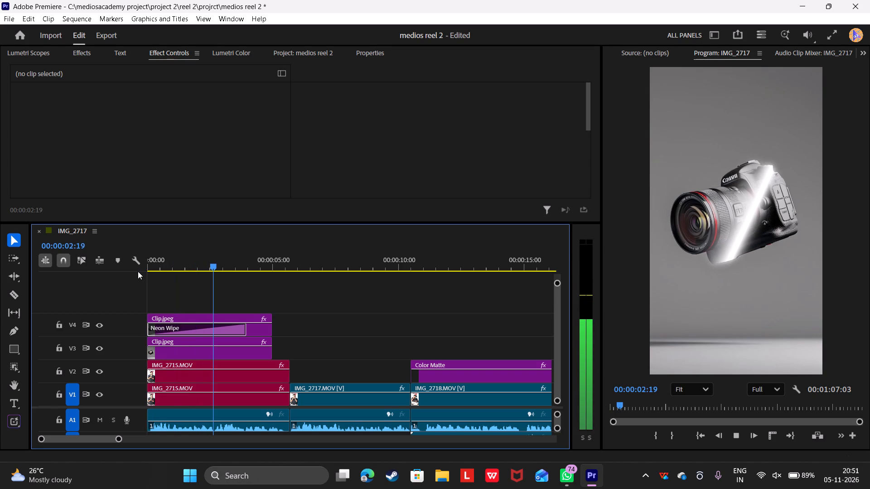
{"action": "key", "text": "space"}
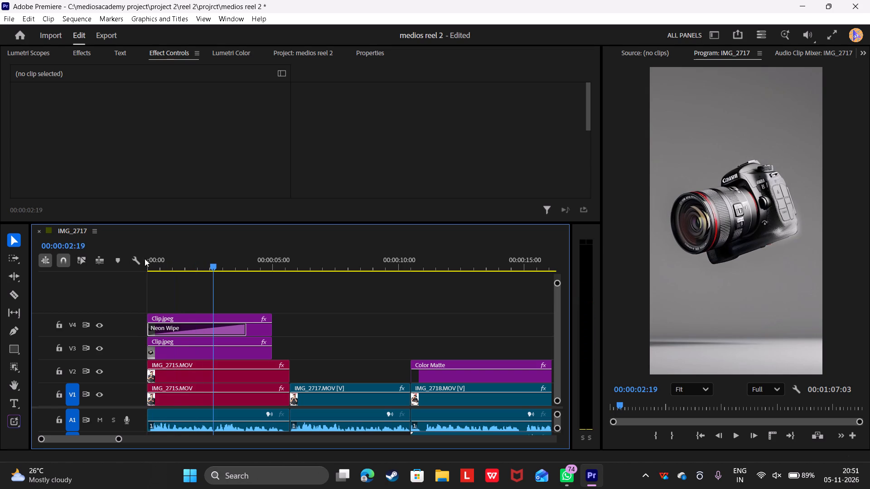
Cut out the camera on the V3 Clip.jpeg at the sequence start with a Smooth object mask on its Opacity.
{"action": "left_click", "coordinate": [179, 345]}
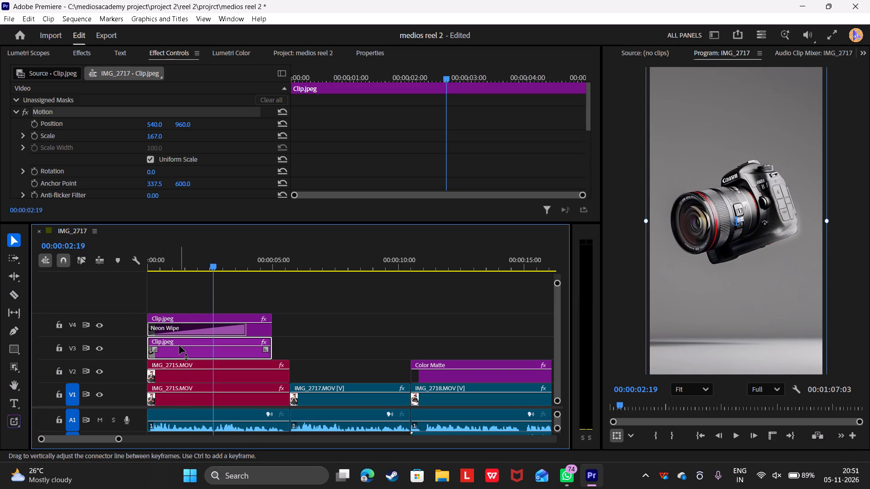
{"action": "scroll", "coordinate": [121, 189], "scroll_direction": "down", "scroll_amount": 3}
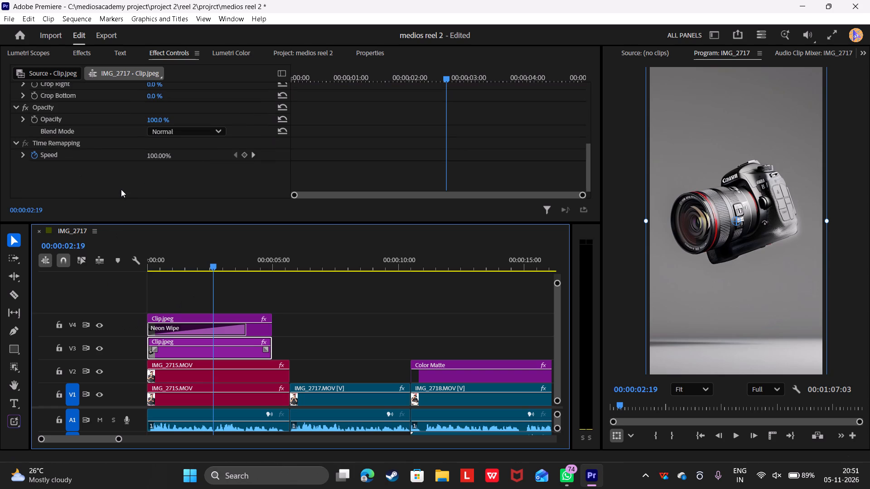
{"action": "left_click", "coordinate": [48, 108]}
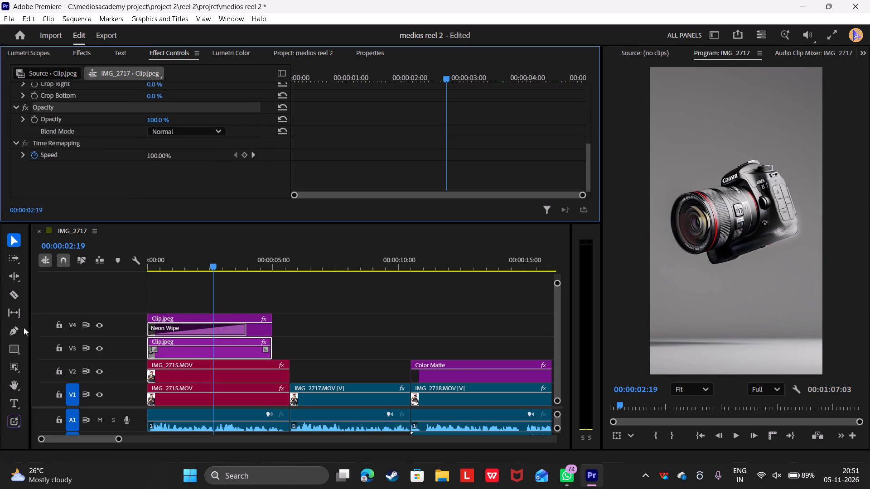
{"action": "left_click", "coordinate": [13, 365]}
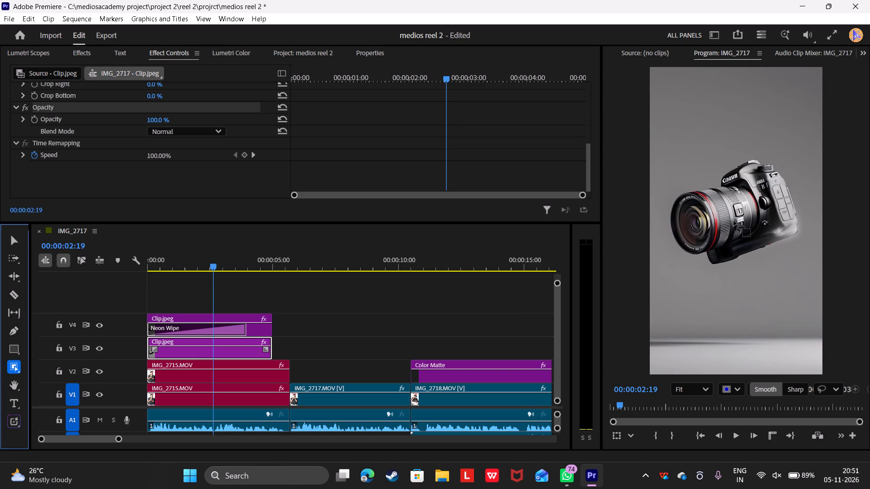
{"action": "scroll", "coordinate": [246, 129], "scroll_direction": "up", "scroll_amount": 4}
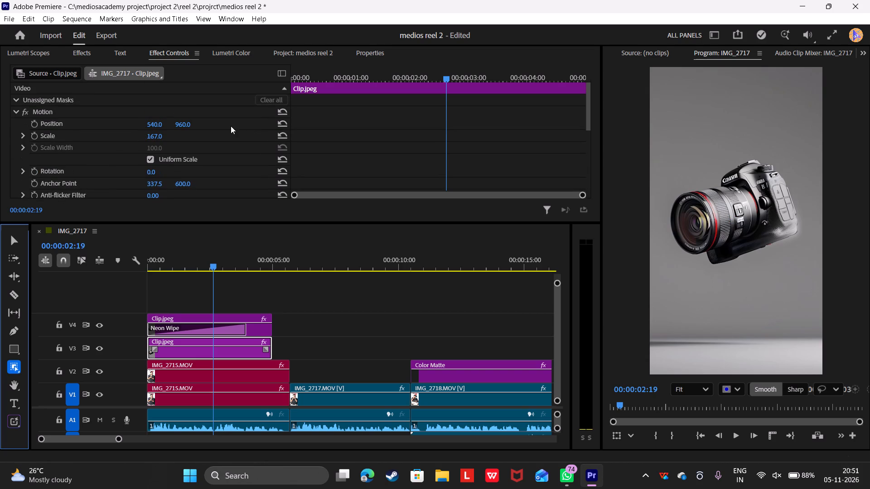
{"action": "left_click", "coordinate": [739, 219]}
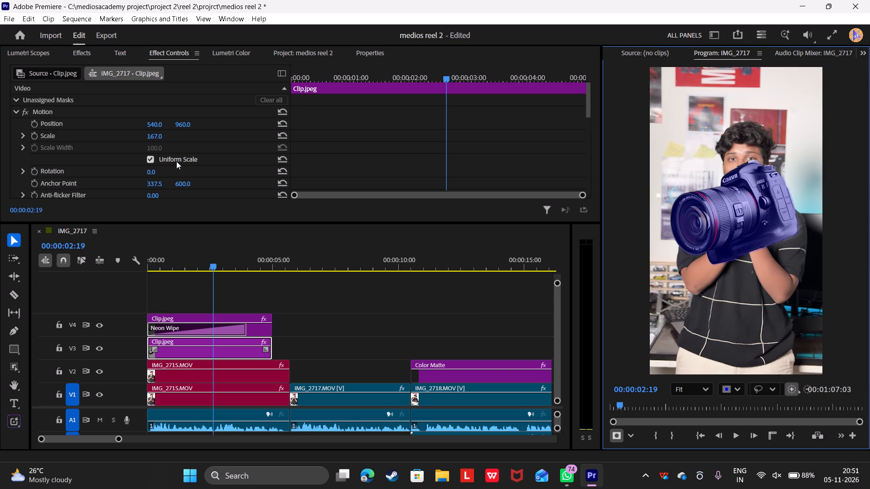
{"action": "scroll", "coordinate": [222, 158], "scroll_direction": "down", "scroll_amount": 1}
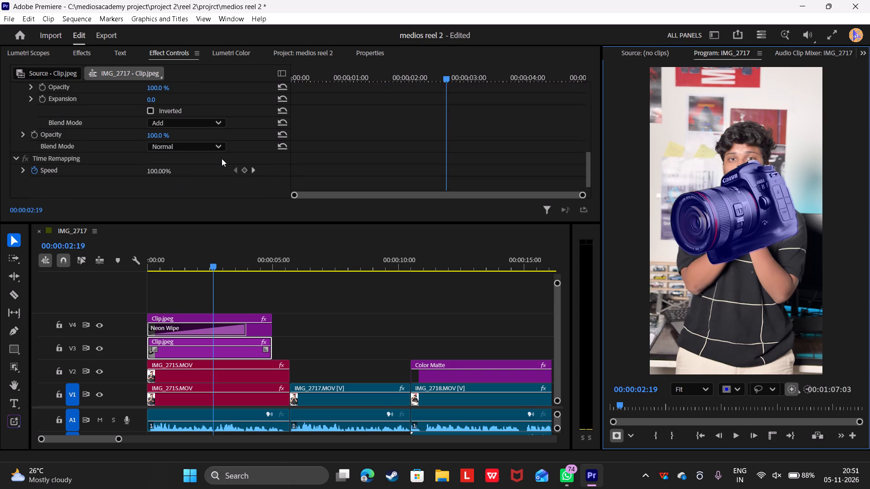
{"action": "scroll", "coordinate": [222, 158], "scroll_direction": "down", "scroll_amount": 1}
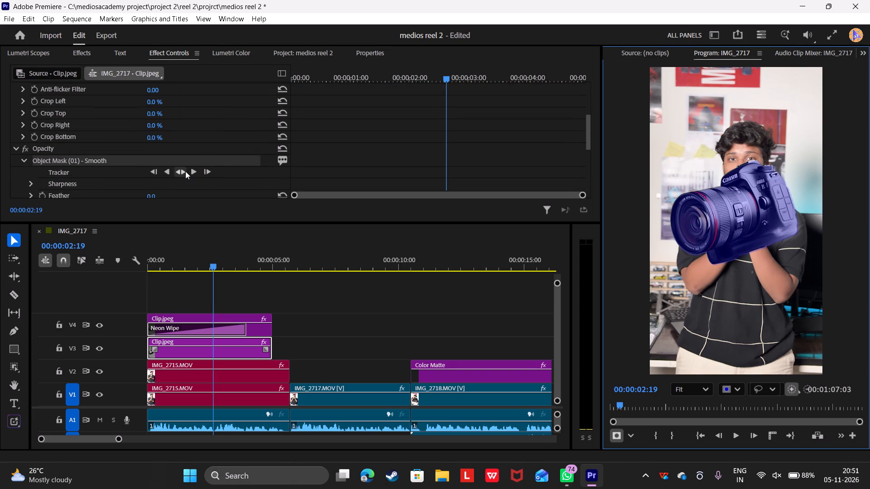
{"action": "left_click", "coordinate": [217, 293]}
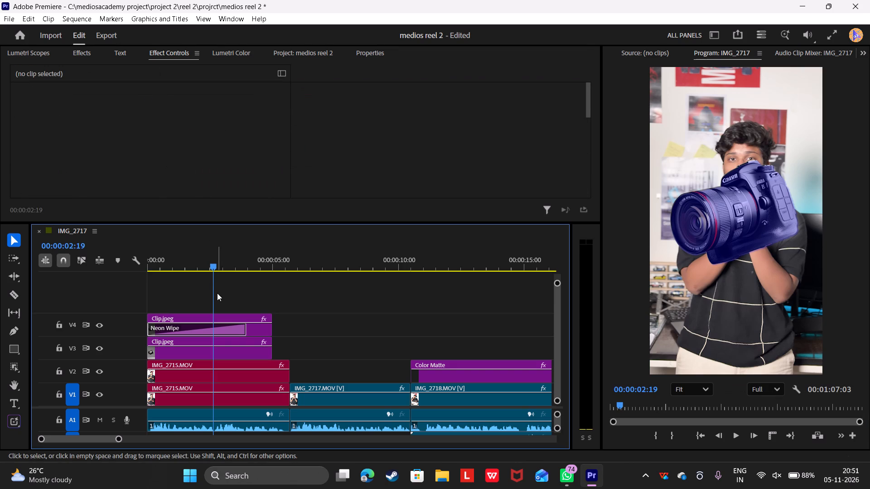
Scrub back to the sequence start to review the Neon Wipe across the masked camera over the presenter footage.
{"action": "left_click", "coordinate": [188, 265]}
{"action": "left_click_drag", "start_coordinate": [188, 265], "coordinate": [150, 274]}
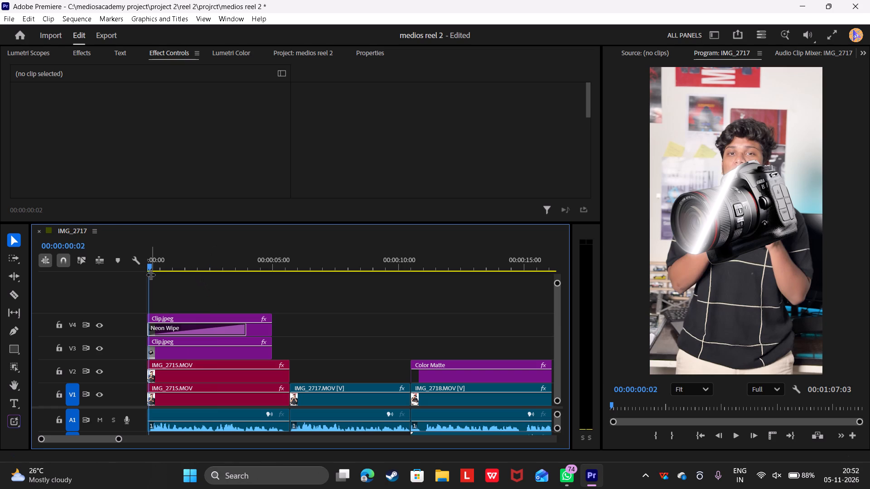
Play the opening seconds from the sequence start to review the Neon Wipe on the masked camera over the presenter footage.
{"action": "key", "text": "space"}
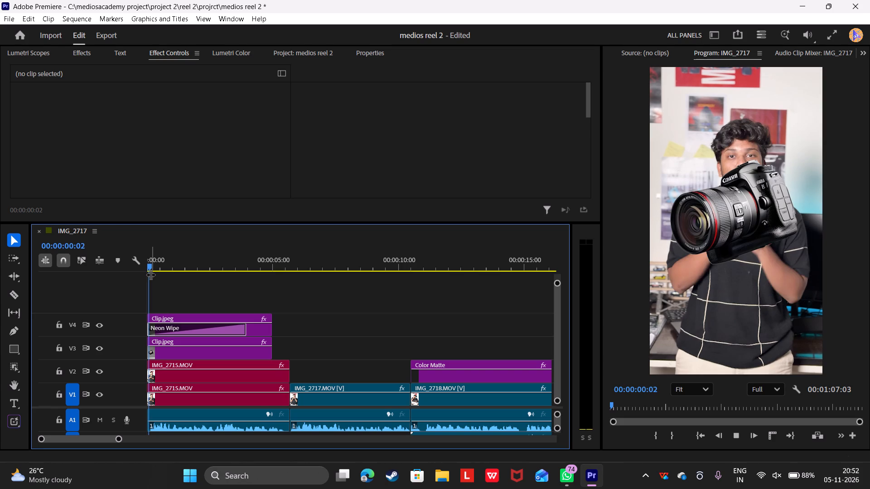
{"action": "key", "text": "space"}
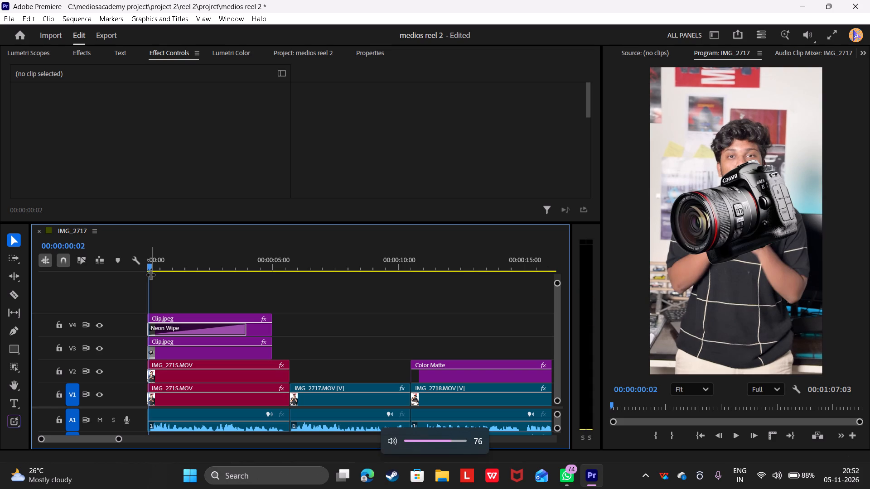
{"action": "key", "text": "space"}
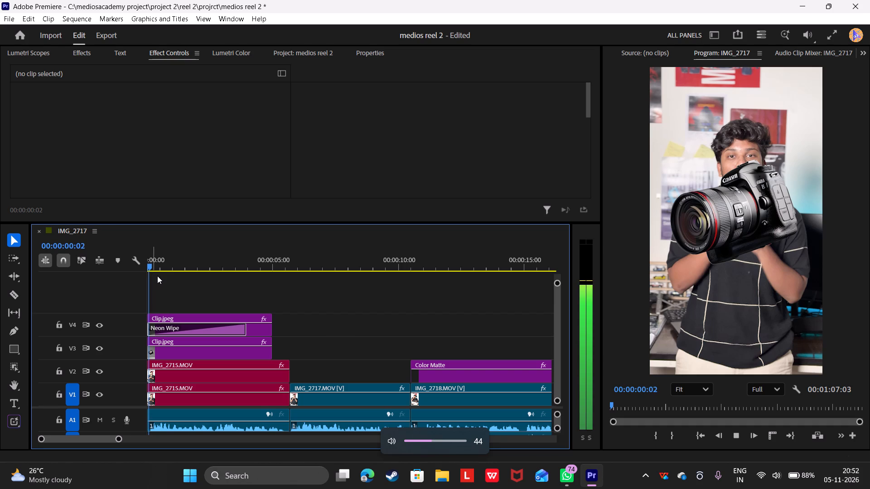